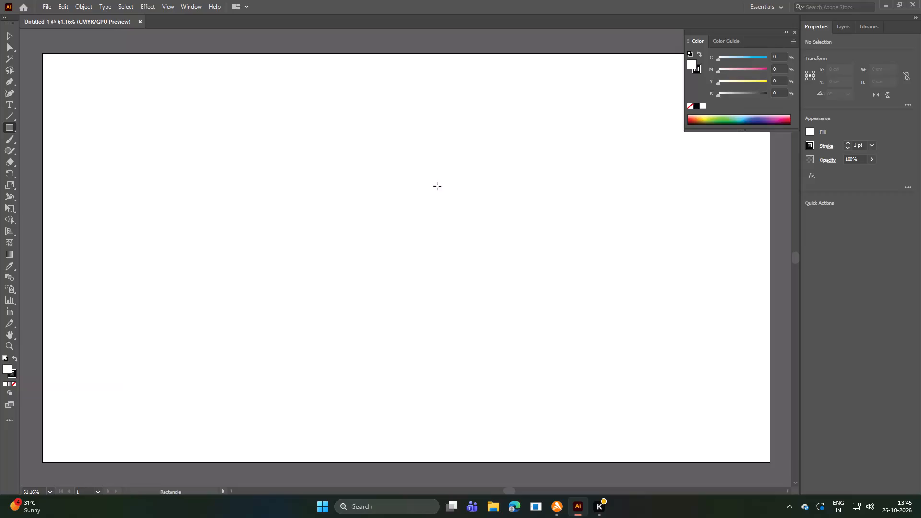
Swap the fill and stroke colours and draw a black-filled rectangle 20 cm wide and 25 cm high on the artboard.
left_click(346, 47)
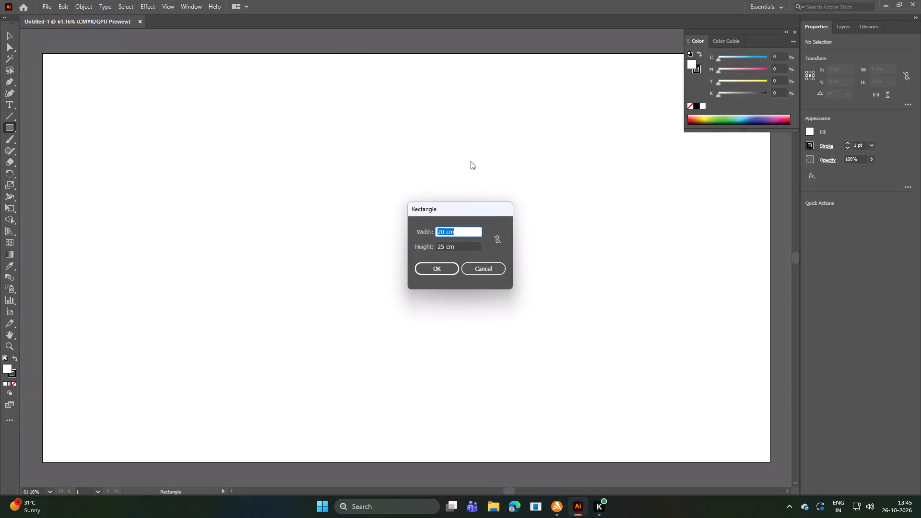
left_click(487, 273)
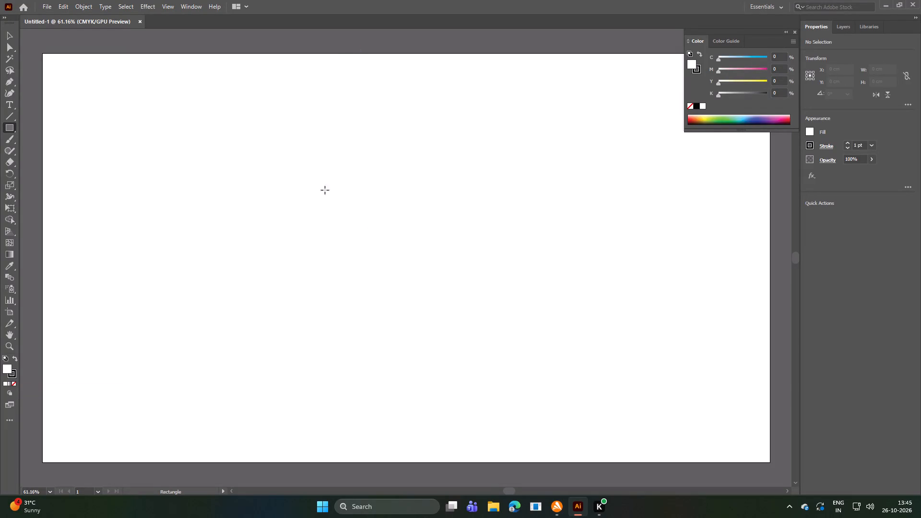
left_click(12, 359)
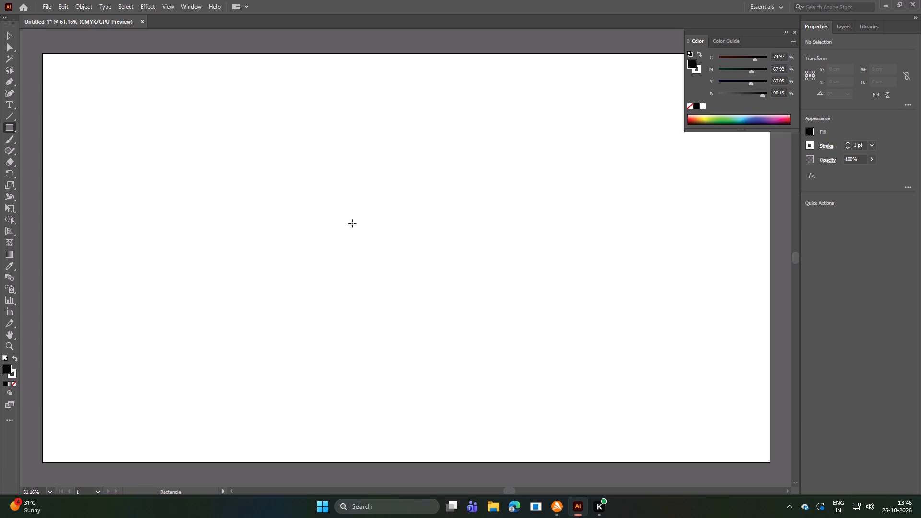
scroll(352, 223, "up", 1)
left_click(264, 160)
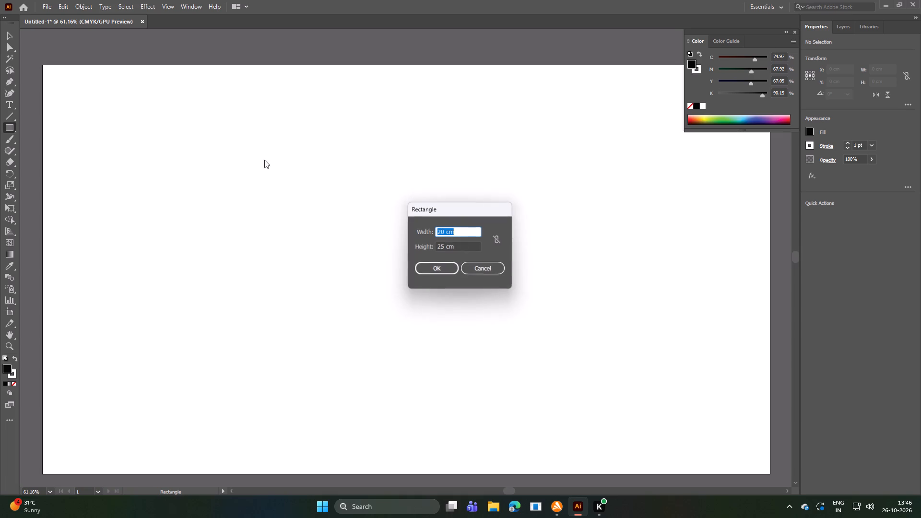
left_click(438, 270)
Move the black rectangle to the left half of the artboard, centred at about X 21.9 cm, Y 19.9 cm, and deselect it.
left_click(12, 36)
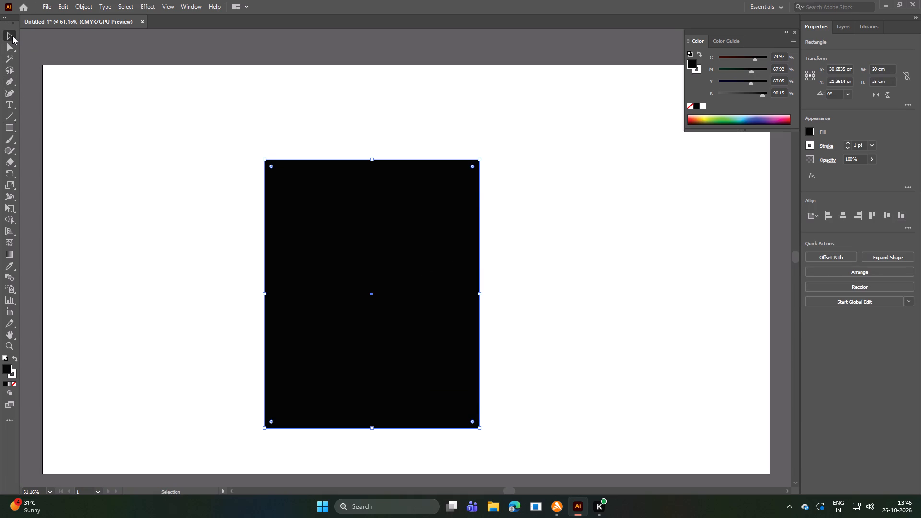
left_click_drag(392, 292, 348, 269)
left_click_drag(348, 269, 308, 276)
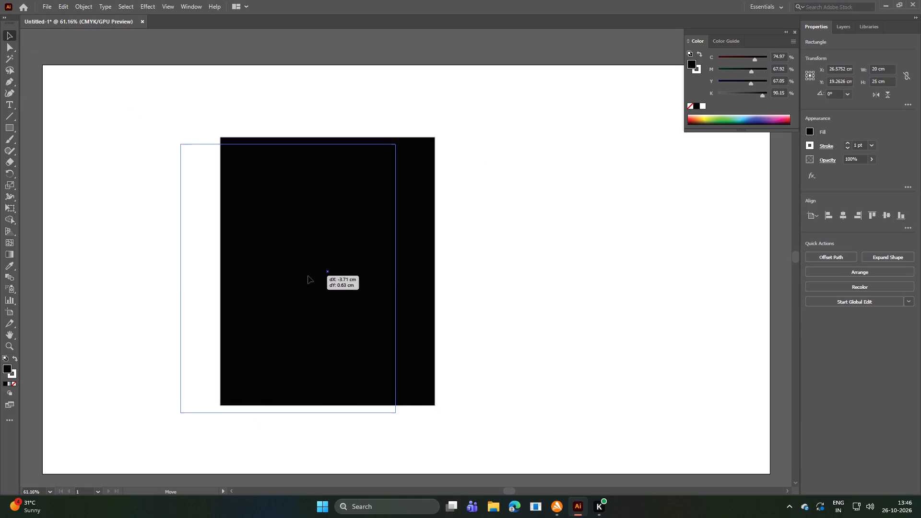
left_click_drag(308, 276, 295, 305)
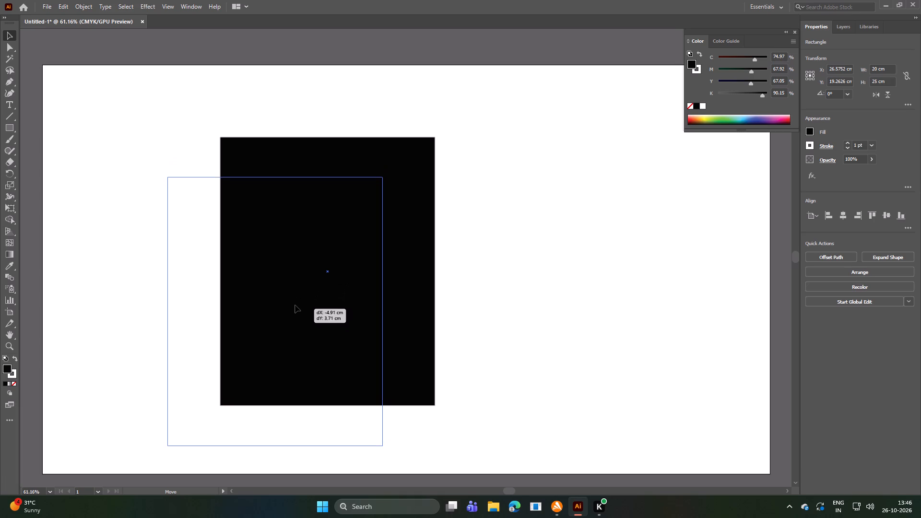
left_click_drag(295, 305, 298, 276)
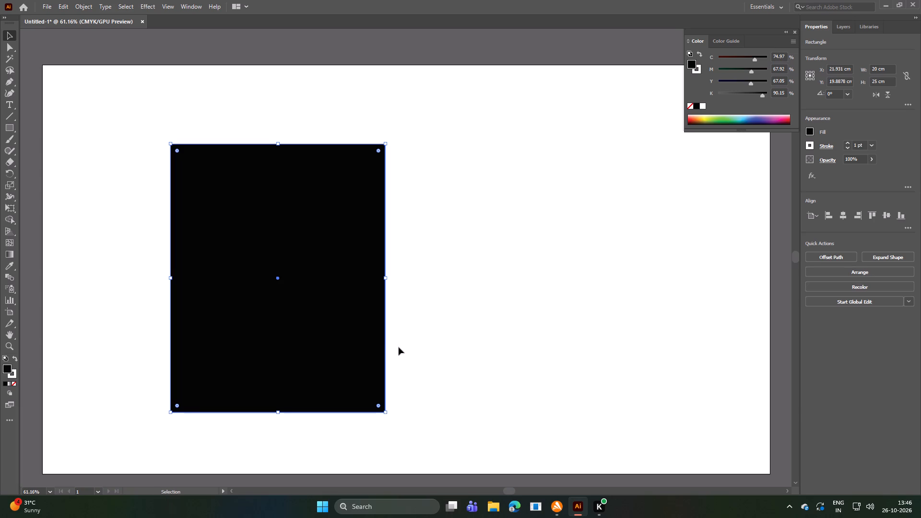
left_click(449, 361)
double_click(472, 341)
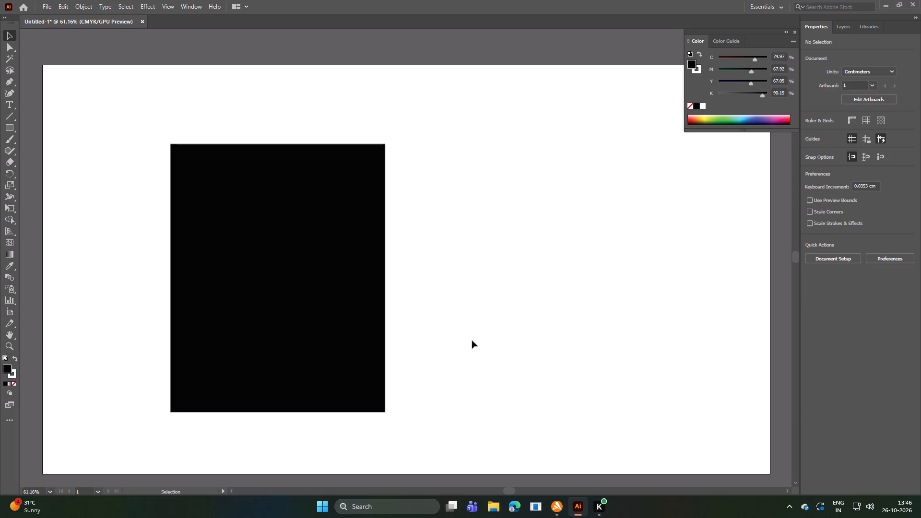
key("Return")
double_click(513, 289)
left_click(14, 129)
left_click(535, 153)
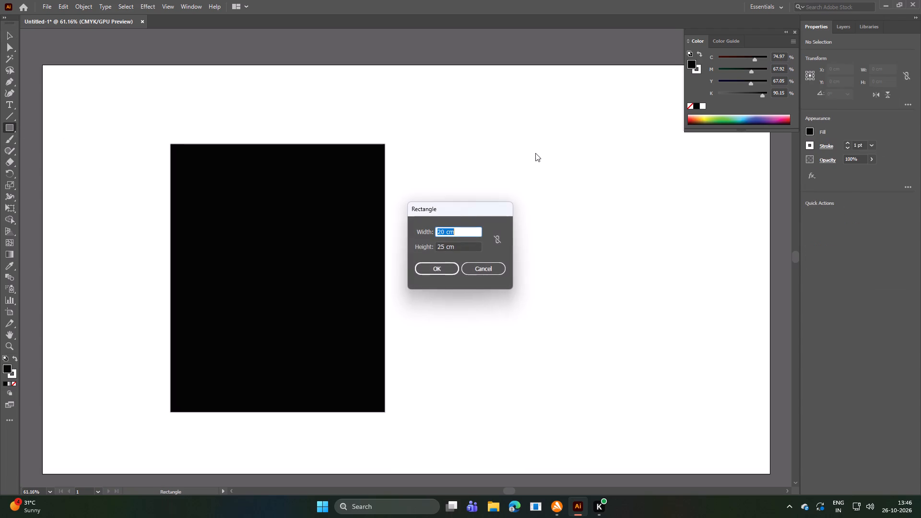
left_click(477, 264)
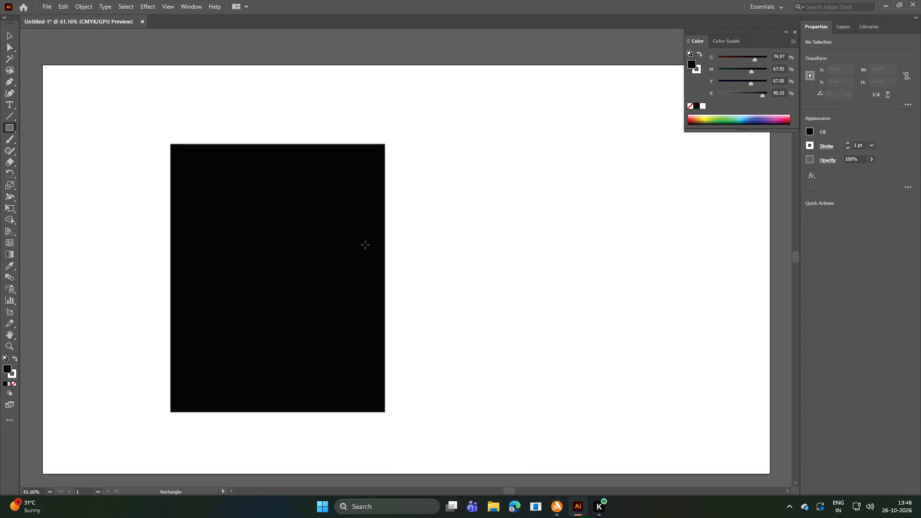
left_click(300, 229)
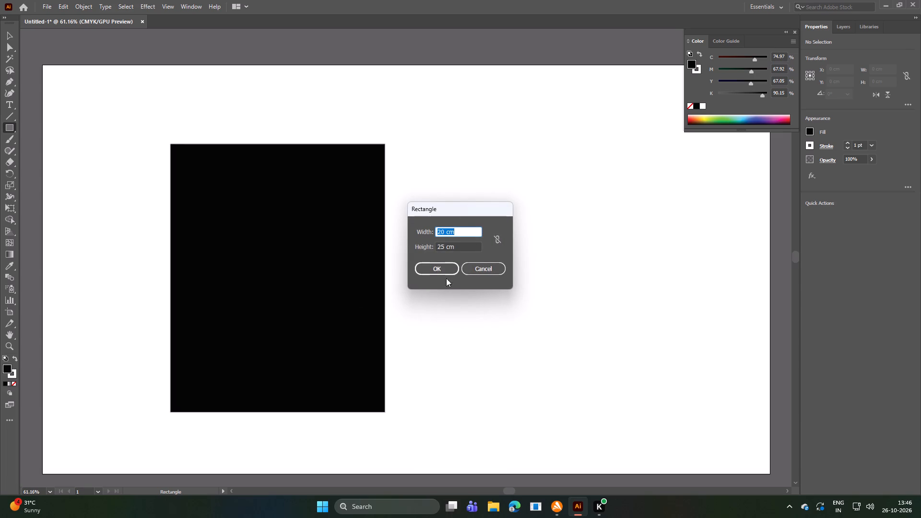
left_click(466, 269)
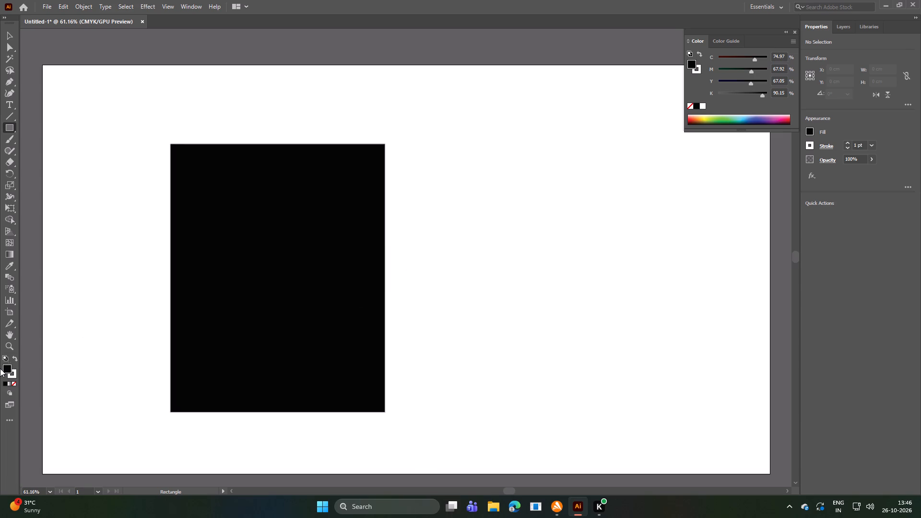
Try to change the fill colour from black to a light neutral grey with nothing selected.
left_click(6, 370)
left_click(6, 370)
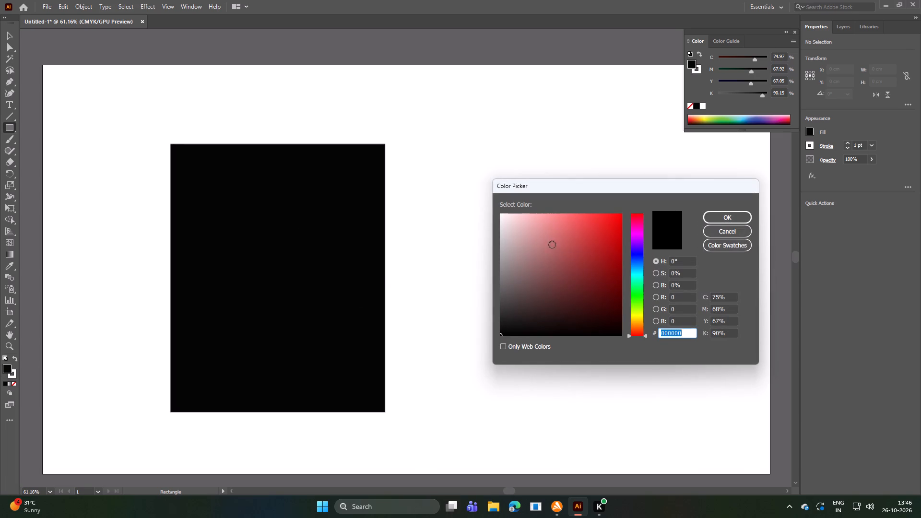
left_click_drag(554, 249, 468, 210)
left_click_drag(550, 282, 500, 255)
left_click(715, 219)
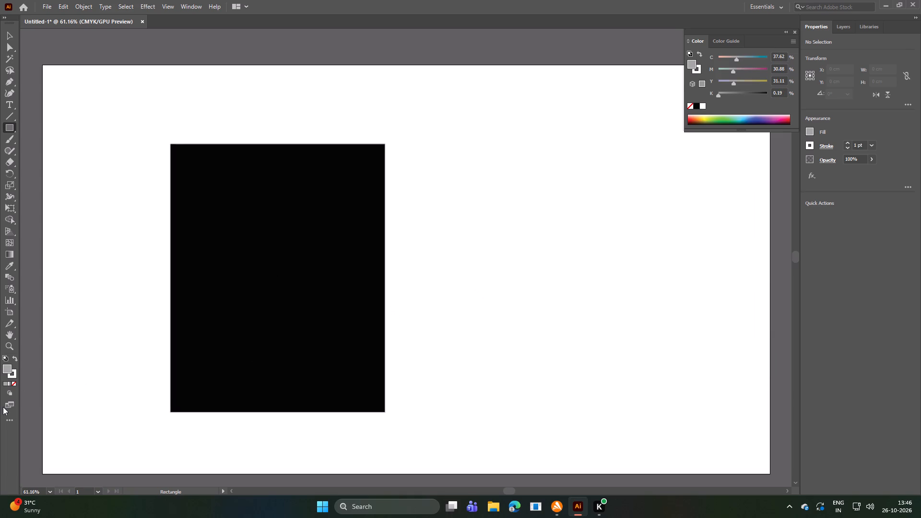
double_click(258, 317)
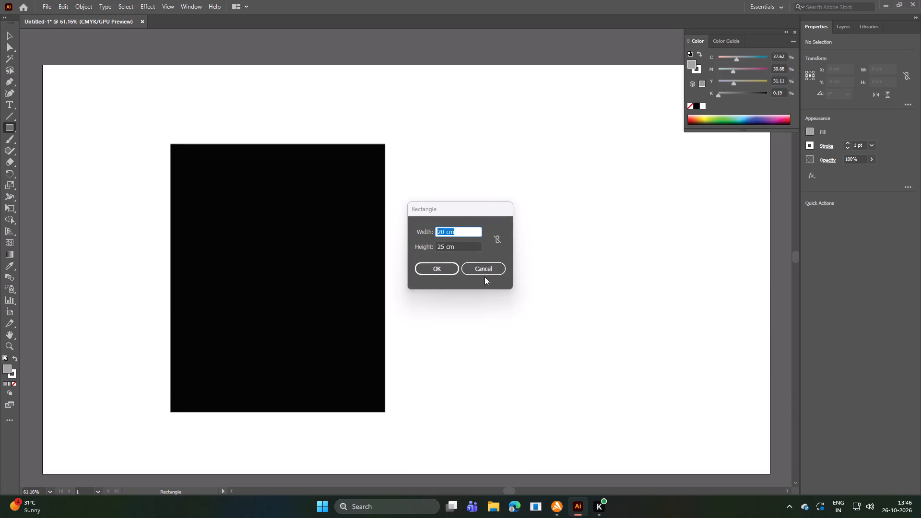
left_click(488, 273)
Select the black rectangle and change its fill colour to white, FFFFFF.
left_click(12, 35)
left_click(266, 201)
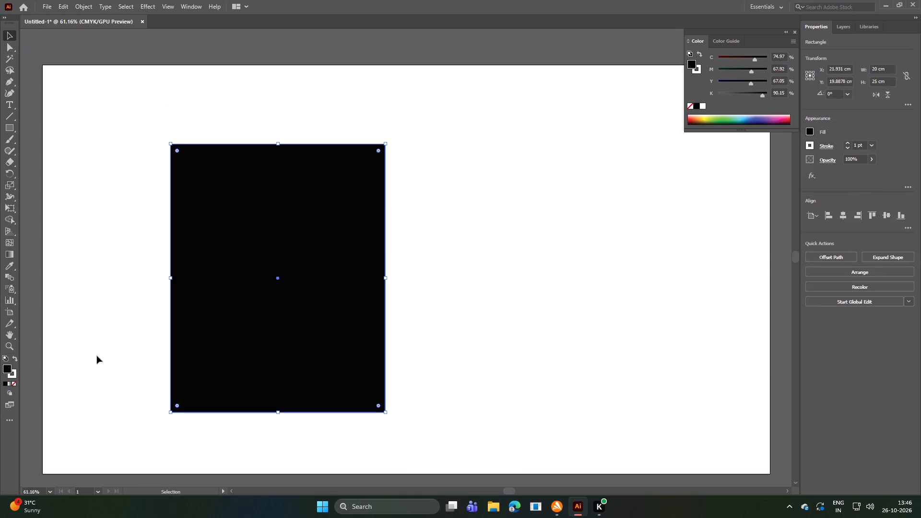
left_click(6, 366)
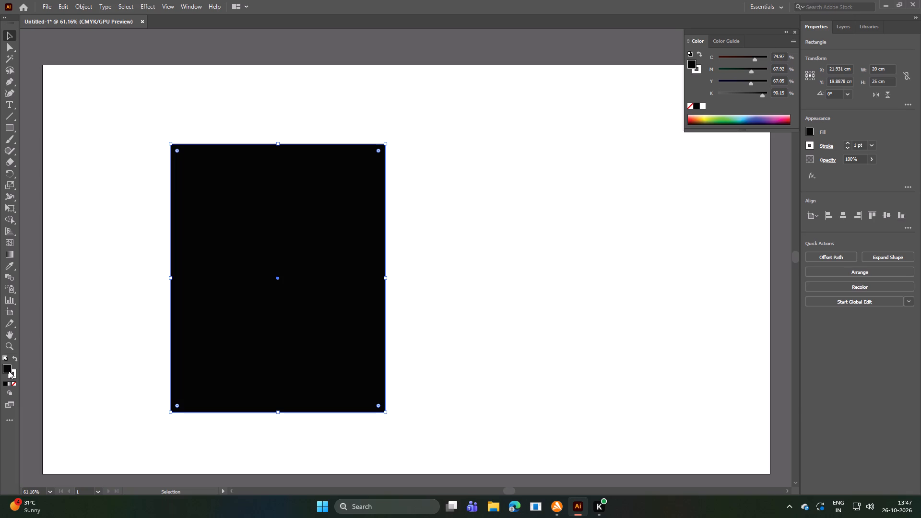
double_click(6, 369)
left_click_drag(588, 251, 467, 207)
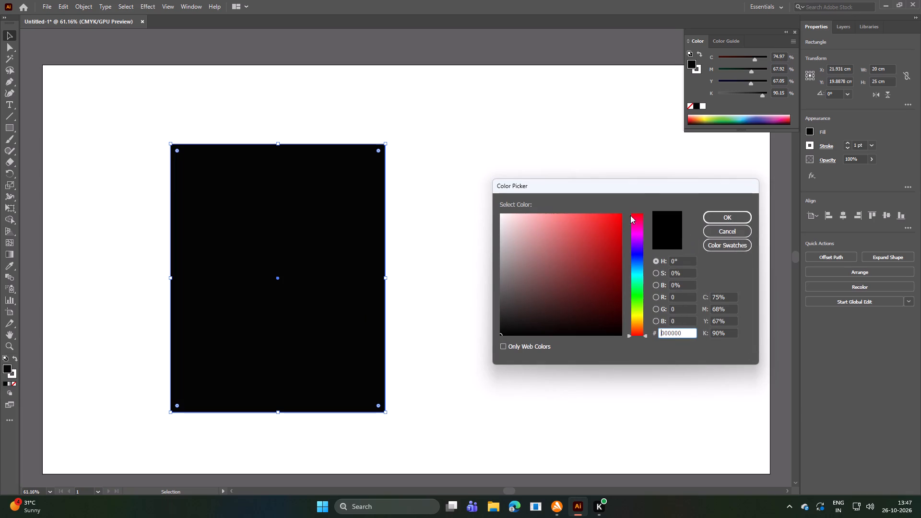
left_click_drag(560, 249, 497, 211)
left_click(724, 214)
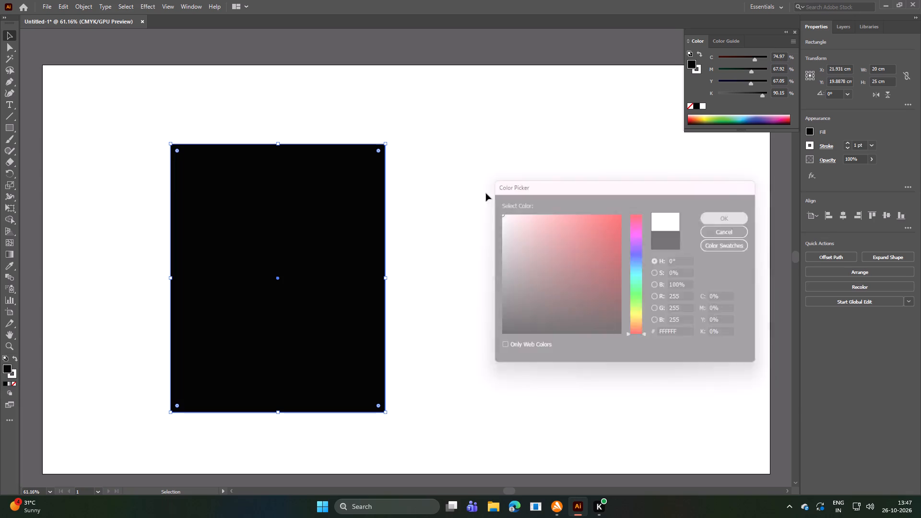
Set the rectangle's stroke colour to near-black, 020202, and deselect the rectangle.
left_click(13, 374)
left_click(13, 374)
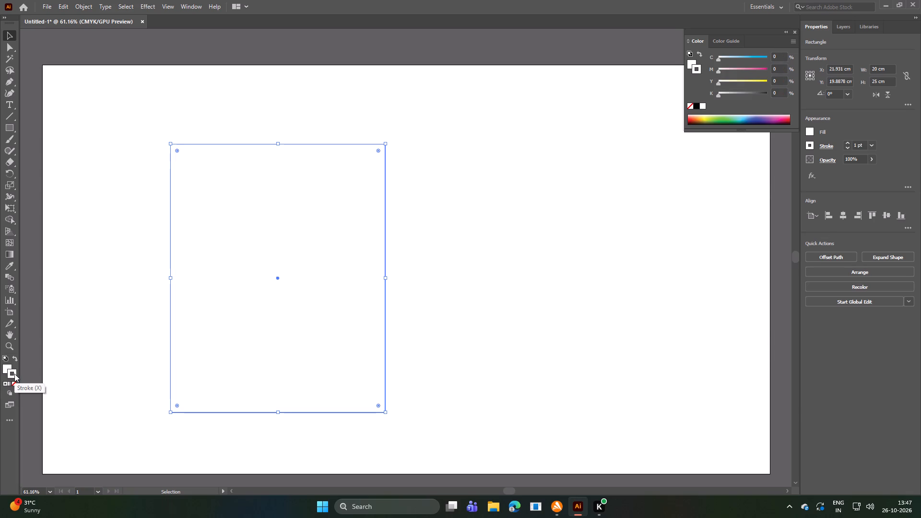
double_click(14, 374)
left_click_drag(593, 277, 474, 351)
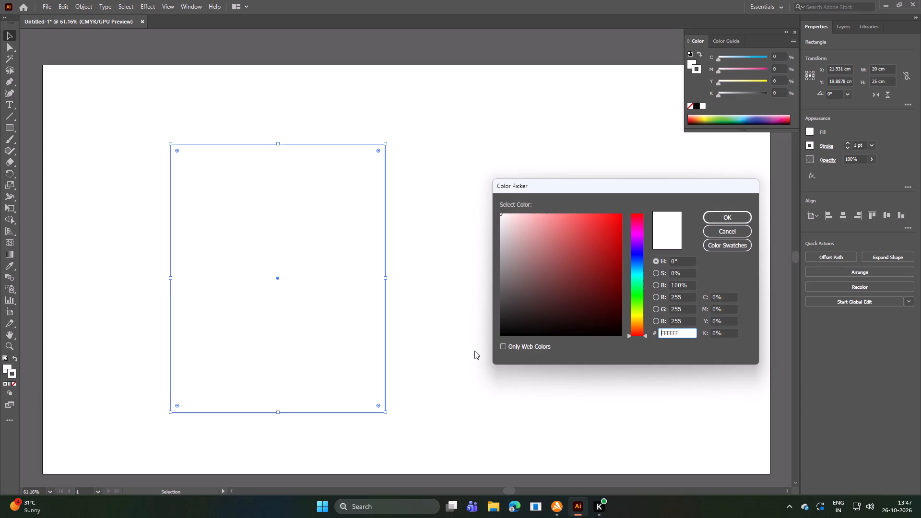
left_click_drag(521, 329, 499, 334)
left_click(729, 217)
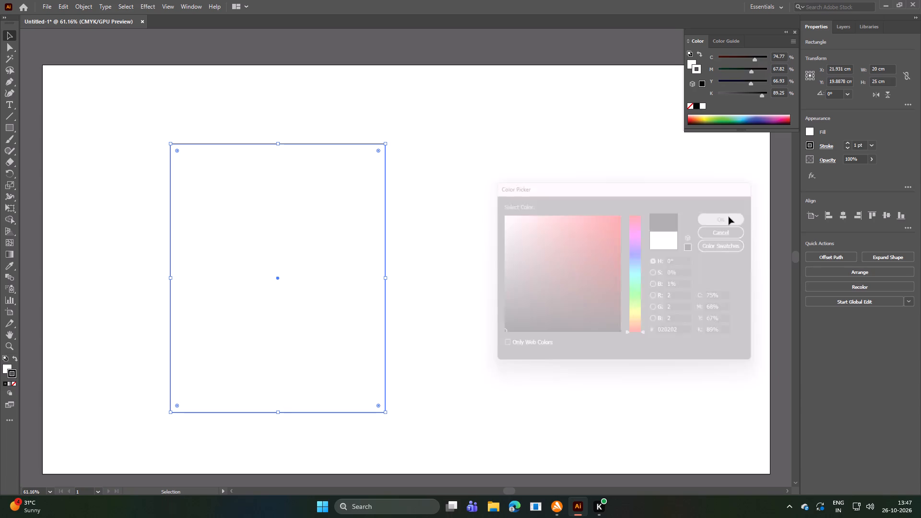
left_click(10, 36)
left_click(258, 80)
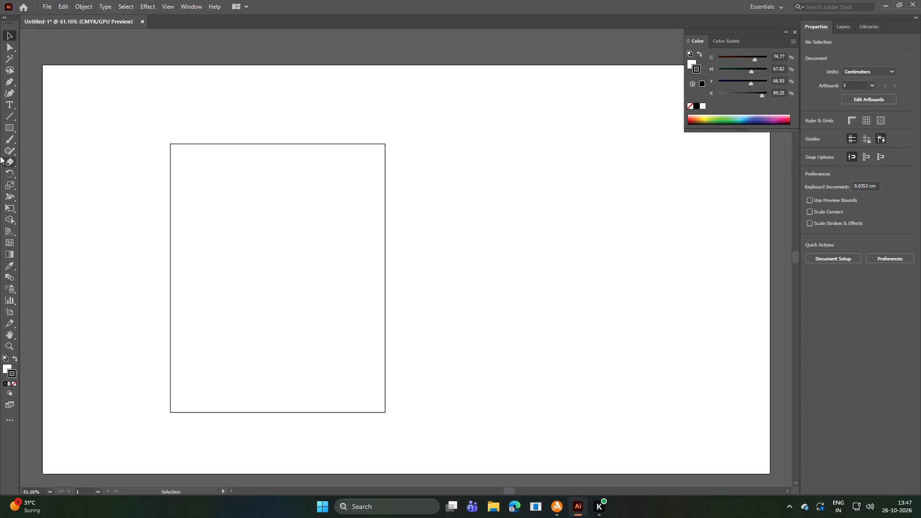
Draw a second rectangle 8 cm wide and 25 cm high on the empty area beside the large one.
left_click(5, 132)
double_click(475, 176)
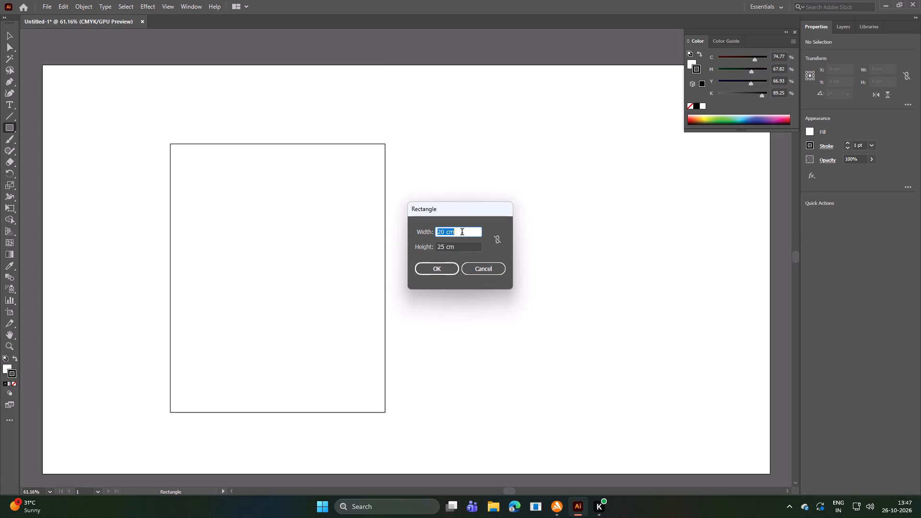
left_click(467, 248)
left_click_drag(467, 248, 434, 248)
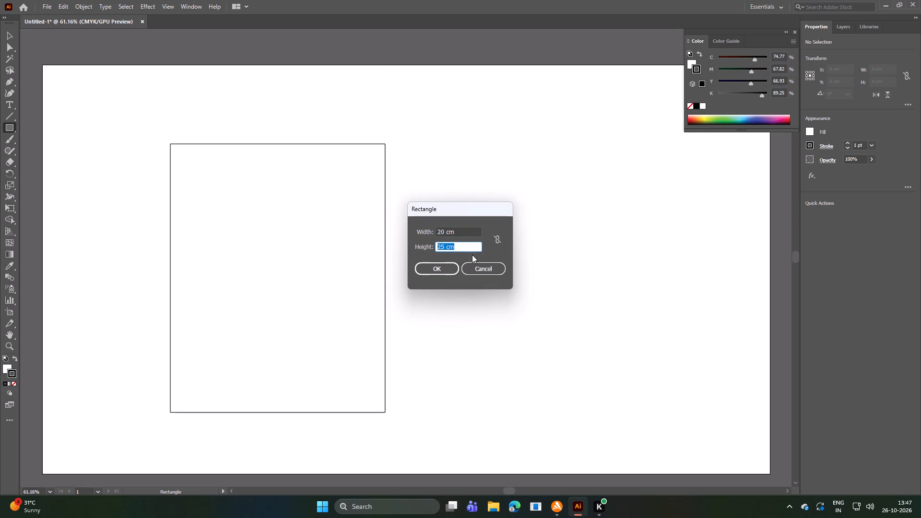
left_click(471, 232)
left_click_drag(467, 232, 412, 232)
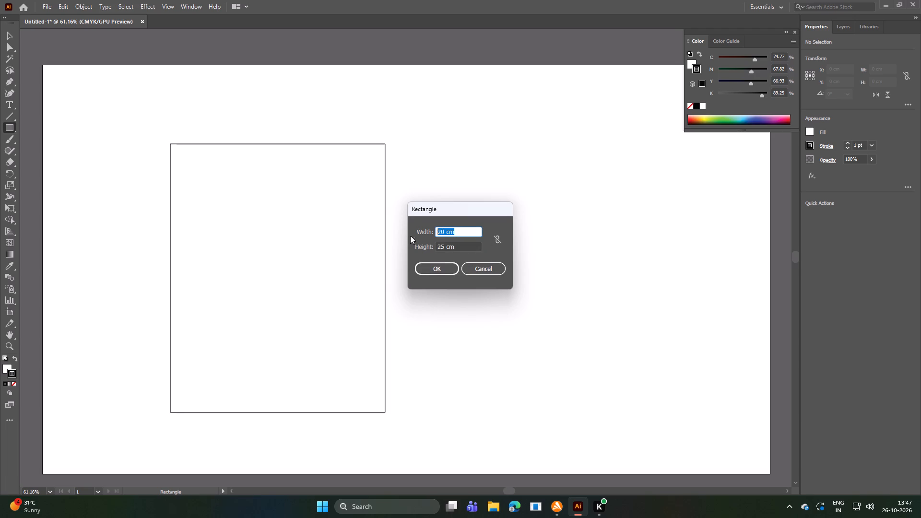
key("8")
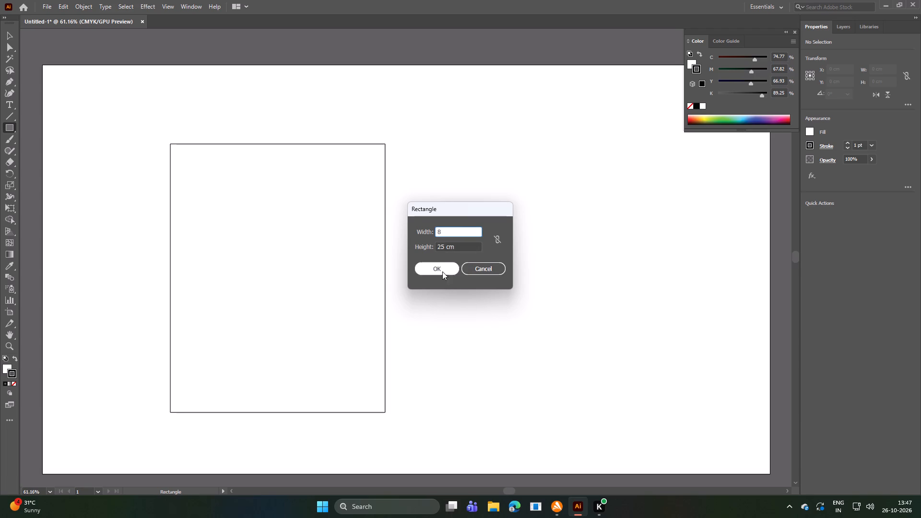
left_click(442, 269)
Move the 8 cm wide rectangle flush against the large rectangle's left edge, with their tops and bottoms aligned.
left_click(8, 36)
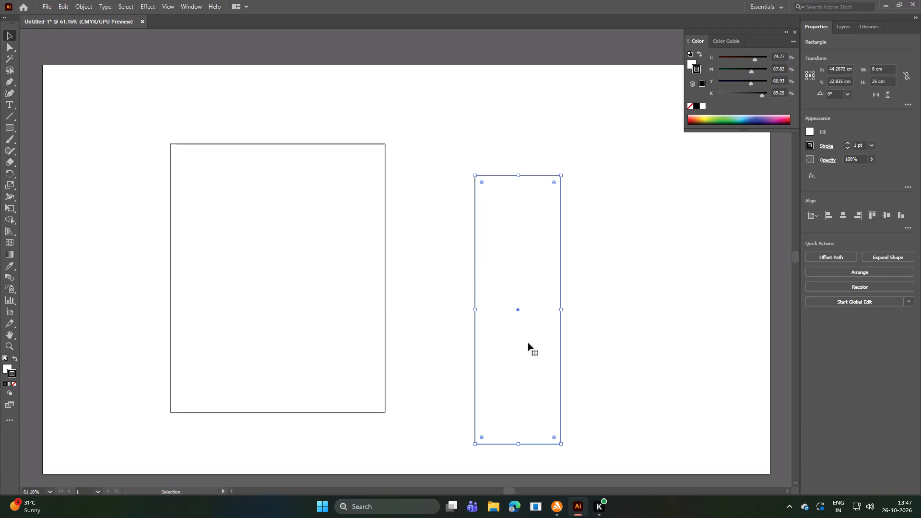
left_click_drag(525, 312, 520, 308)
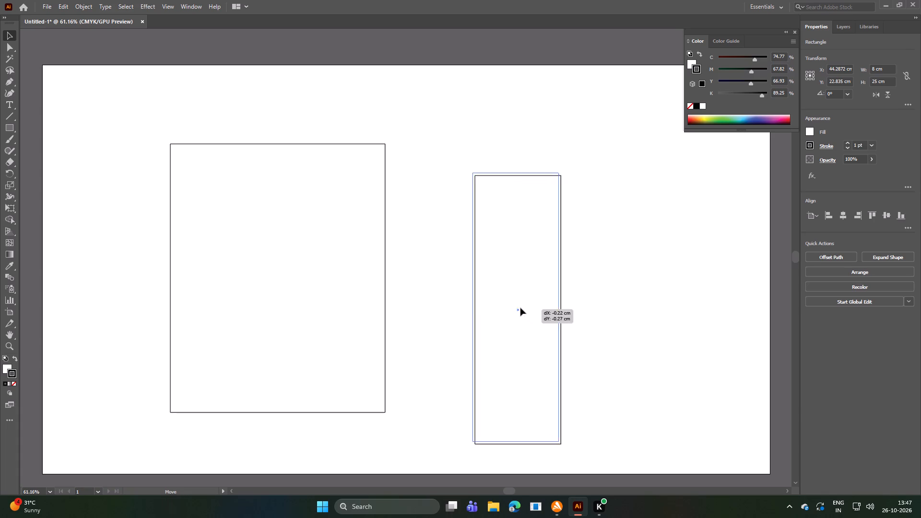
left_click_drag(520, 308, 133, 280)
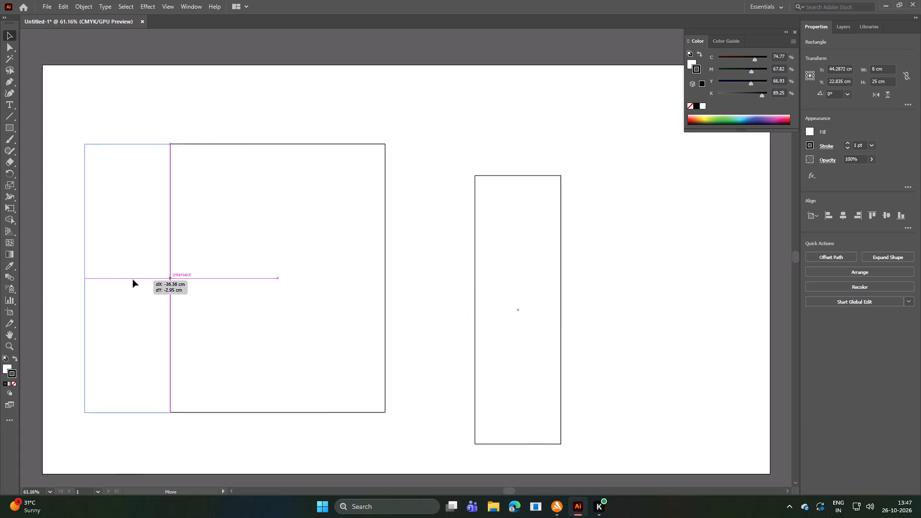
left_click_drag(133, 280, 134, 279)
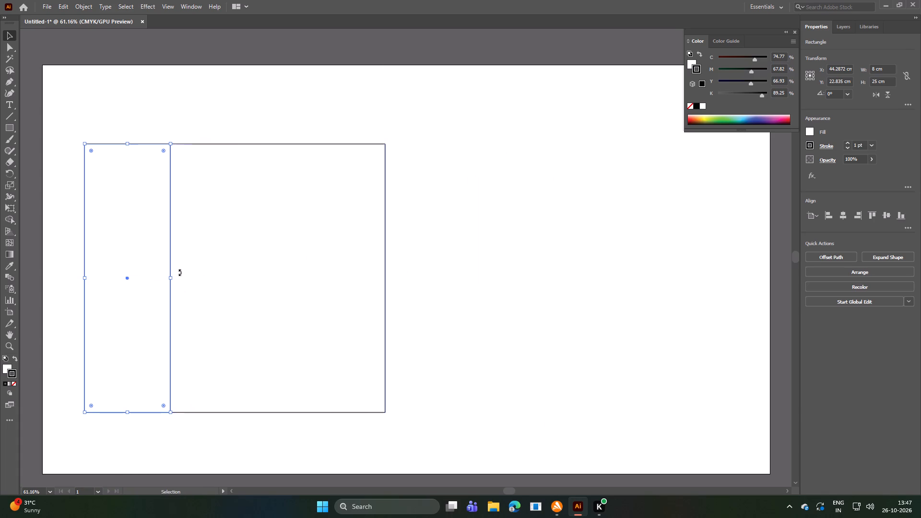
Duplicate the 8 cm and 20 cm wide rectangles together and place the copies flush against the large rectangle's right edge, tops aligned.
left_click(575, 256)
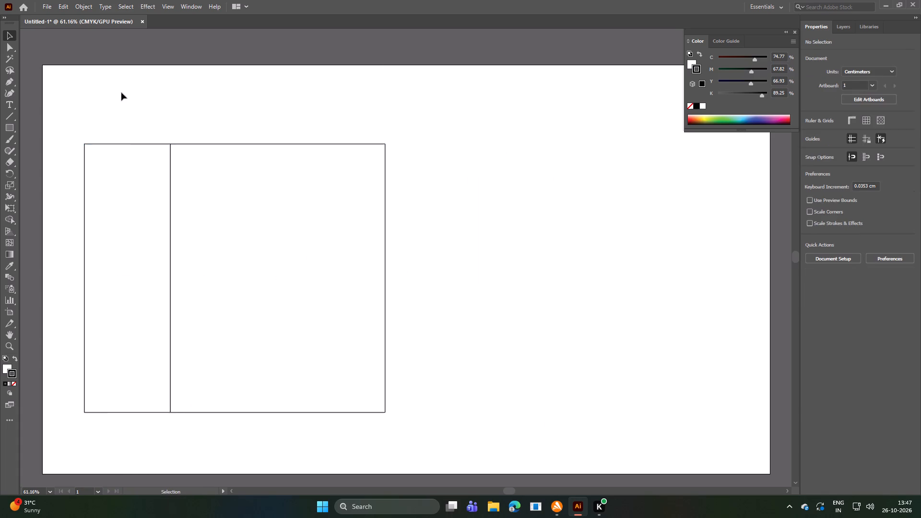
left_click_drag(112, 97, 348, 397)
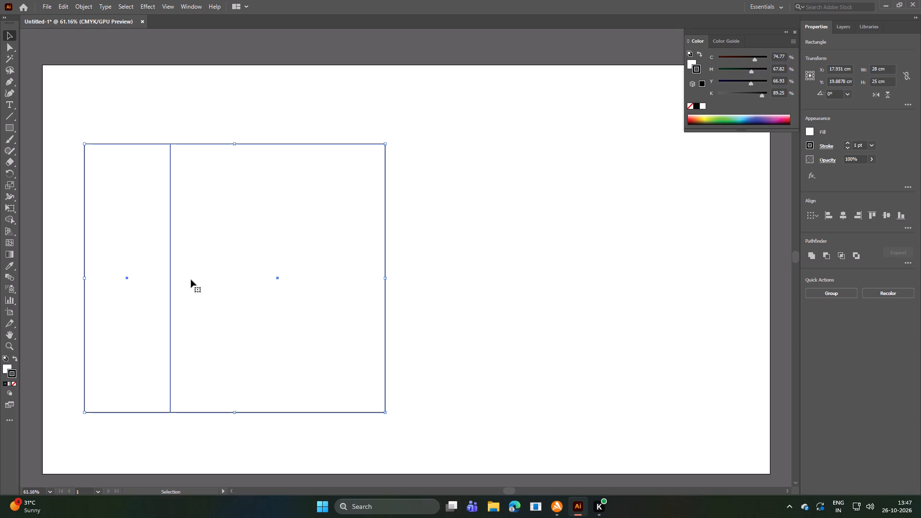
left_click_drag(191, 280, 496, 278, "alt")
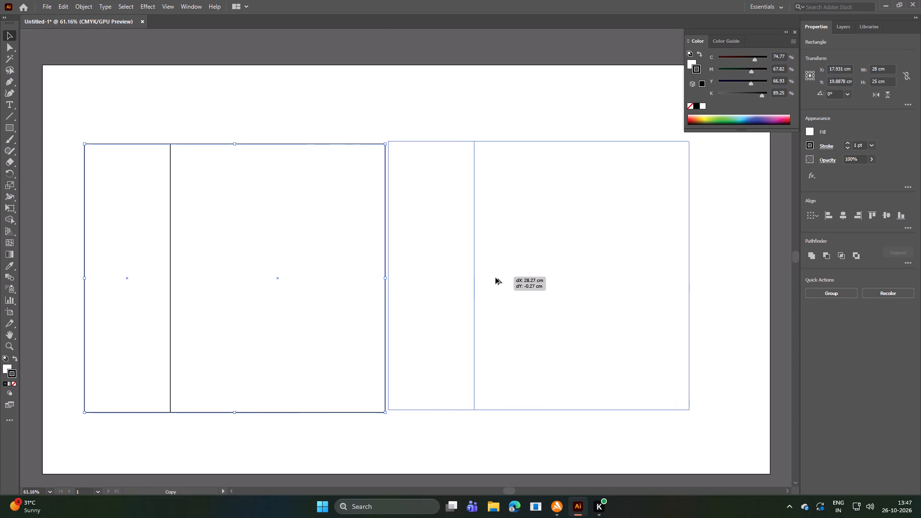
left_click_drag(496, 278, 492, 278, "alt")
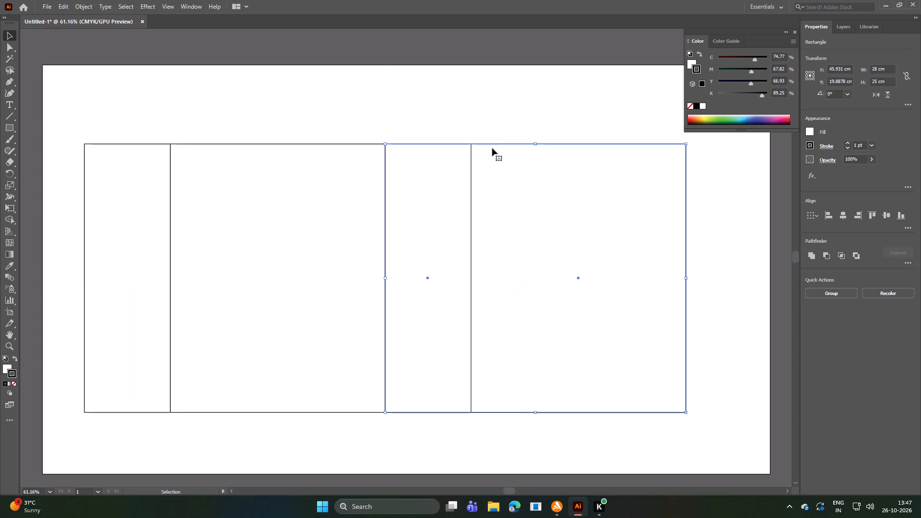
left_click(444, 120)
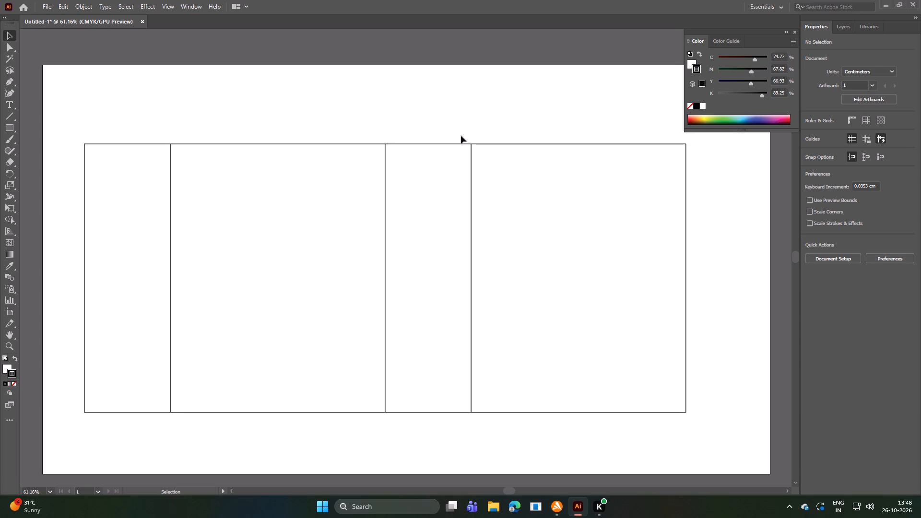
Move all four adjoining rectangles together about 5.3 cm down, keeping them inside the artboard.
key("ctrl+minus")
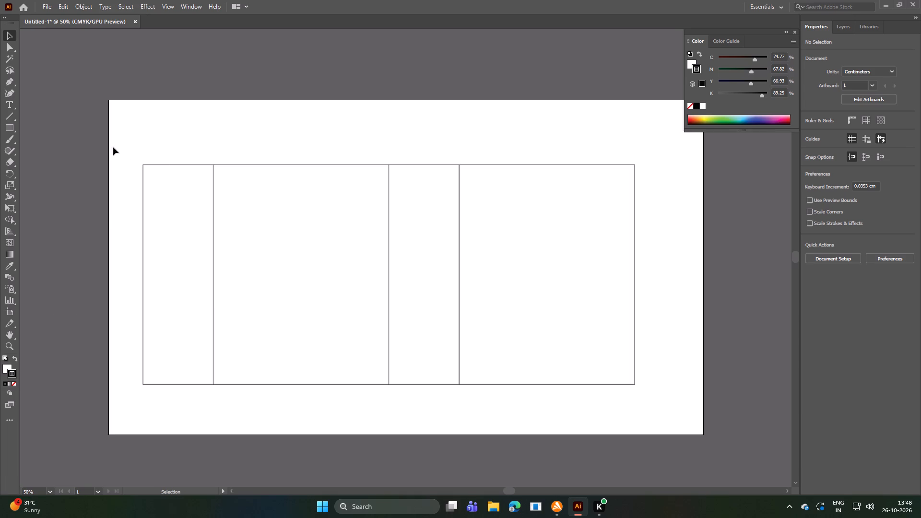
left_click_drag(123, 128, 577, 419)
left_click_drag(577, 419, 663, 418)
left_click_drag(420, 260, 424, 300)
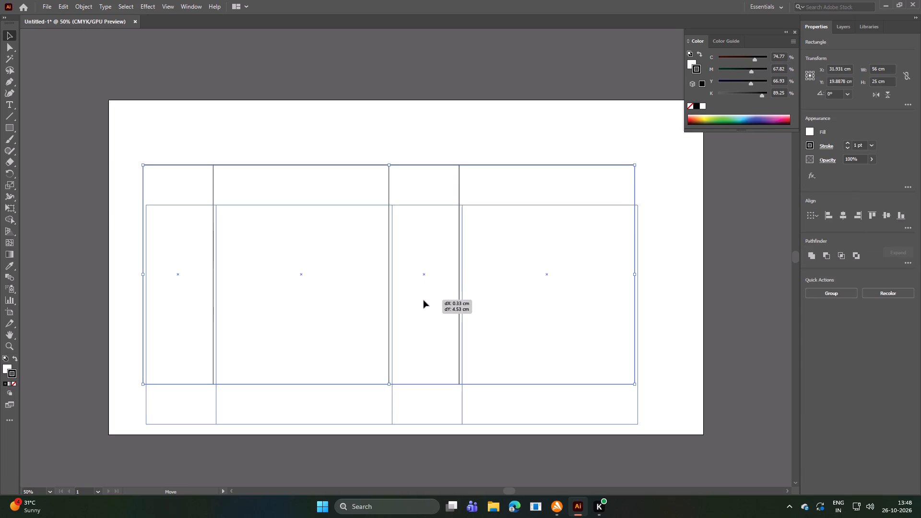
left_click_drag(424, 300, 424, 306)
left_click(487, 137)
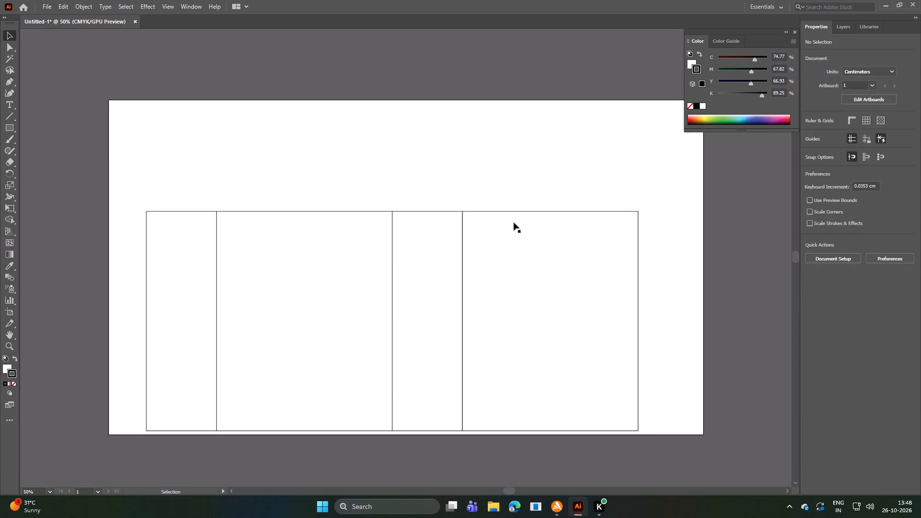
Duplicate the rightmost 20 cm wide panel, set the copy's height to 8 cm and place it flush on that panel's top edge.
left_click(519, 260)
left_click_drag(553, 319, 552, 95, "alt")
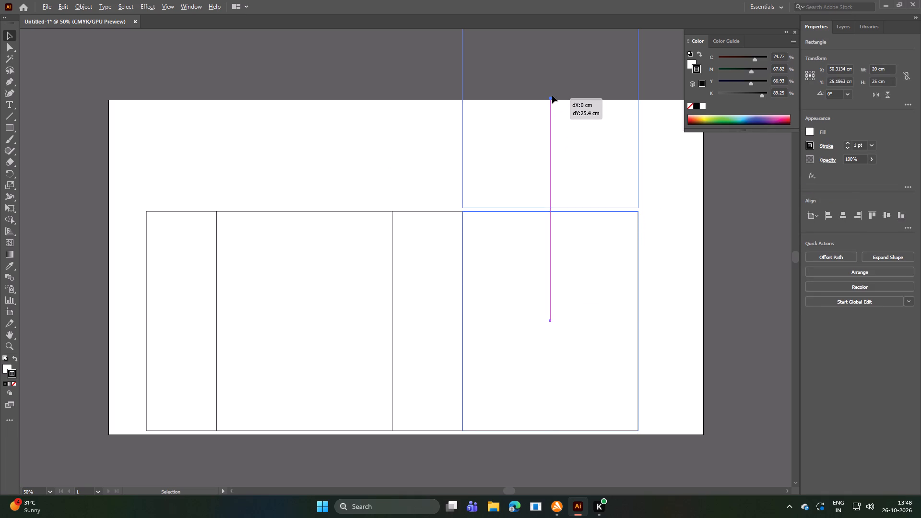
left_click_drag(552, 95, 552, 99, "alt")
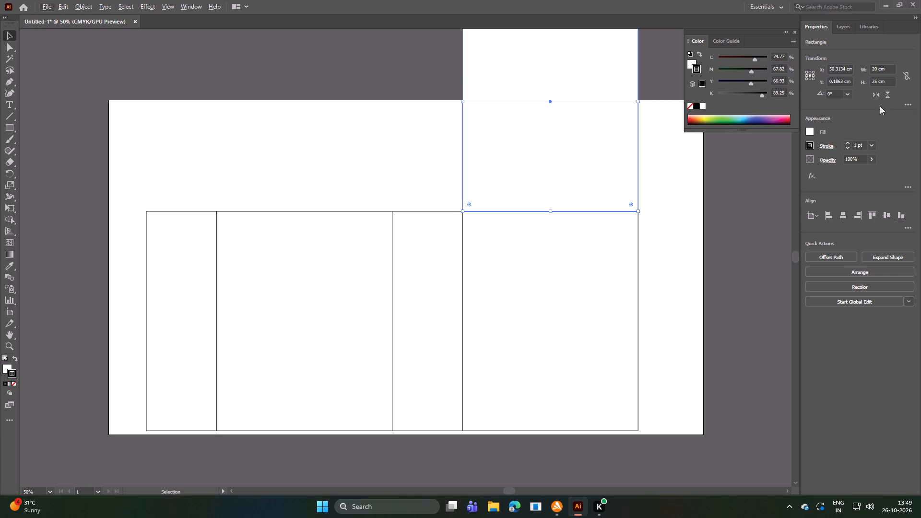
left_click_drag(889, 80, 855, 84)
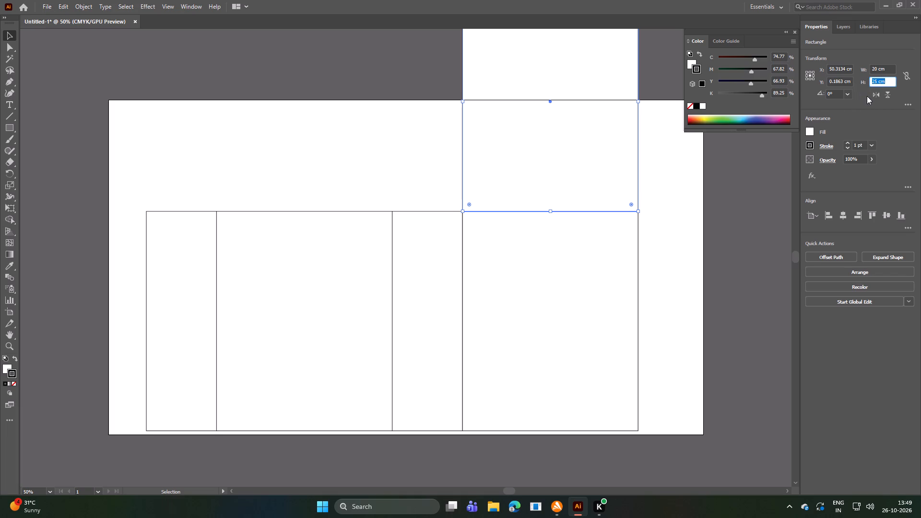
key("8")
key("Return")
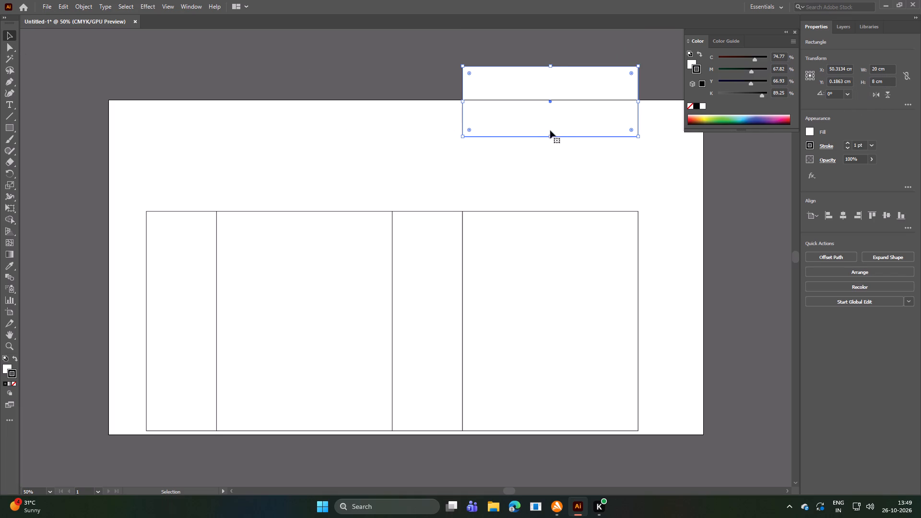
left_click_drag(566, 111, 566, 188)
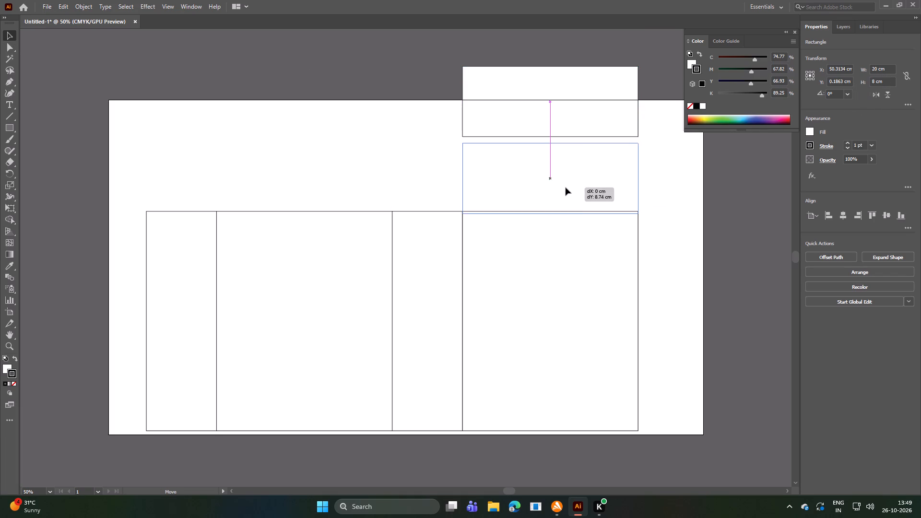
left_click_drag(566, 188, 566, 185)
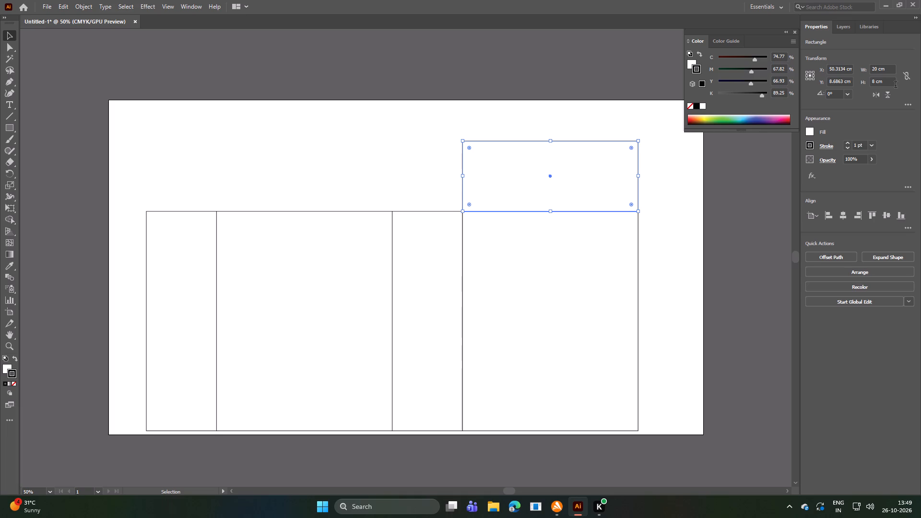
Duplicate the 8 cm high panel, set the copy's height to 2.5 cm and place it flush on that panel's top edge.
left_click_drag(545, 184, 545, 184, "alt")
left_click_drag(545, 184, 548, 136, "alt")
left_click_drag(556, 147, 557, 83)
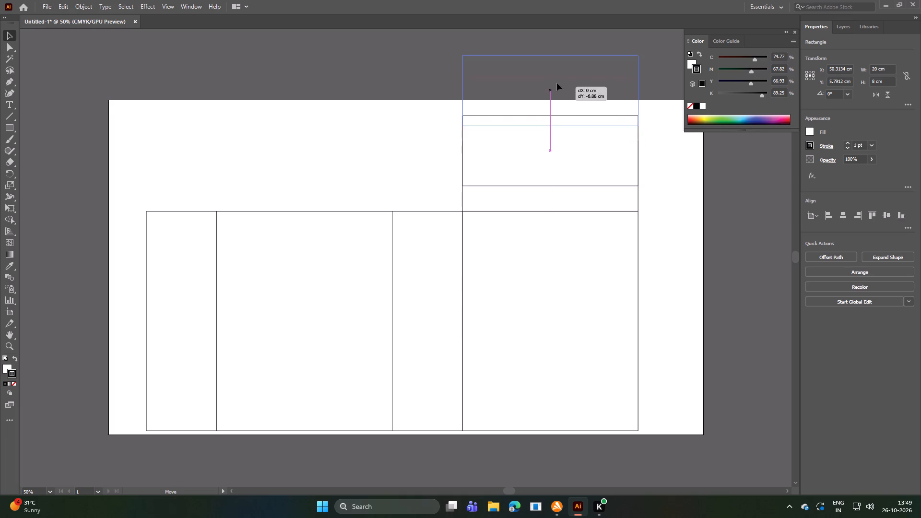
left_click_drag(557, 83, 557, 77)
left_click_drag(590, 79, 590, 93)
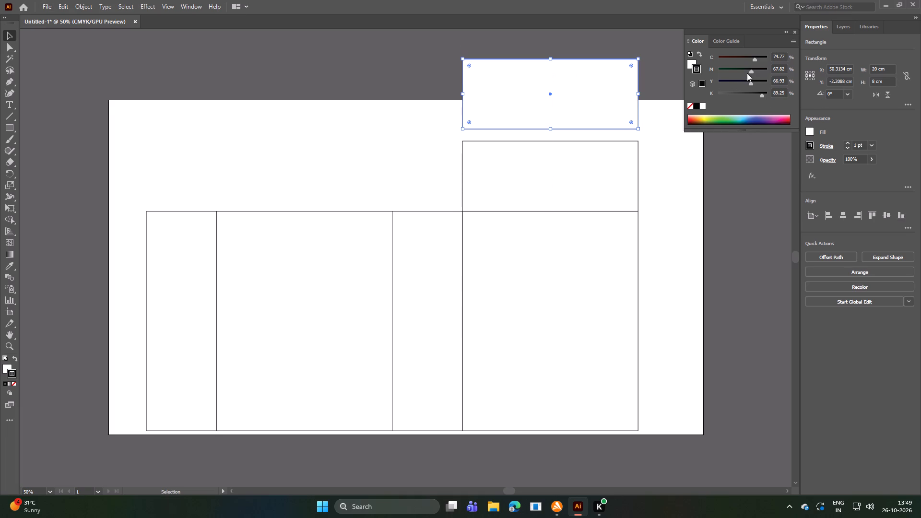
left_click_drag(890, 83, 833, 83)
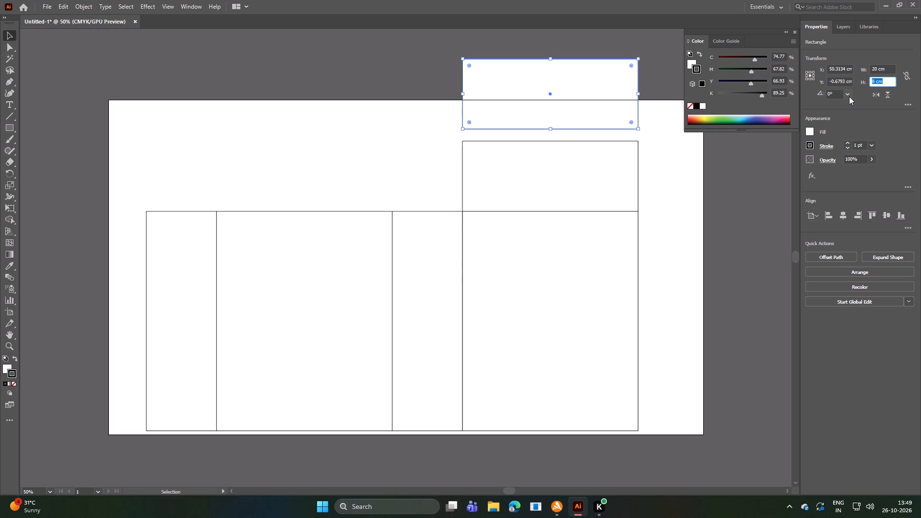
type("2.")
key("5")
key("Return")
left_click_drag(599, 87, 595, 122)
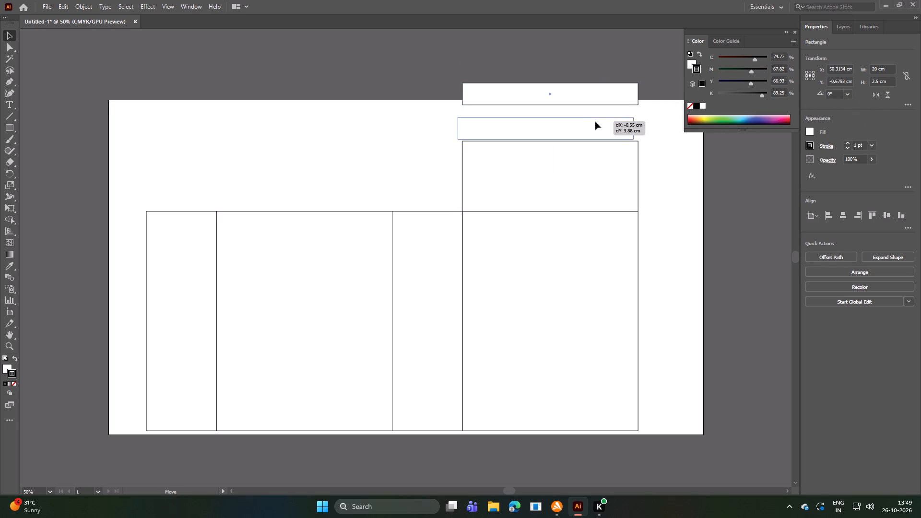
left_click_drag(595, 122, 598, 122)
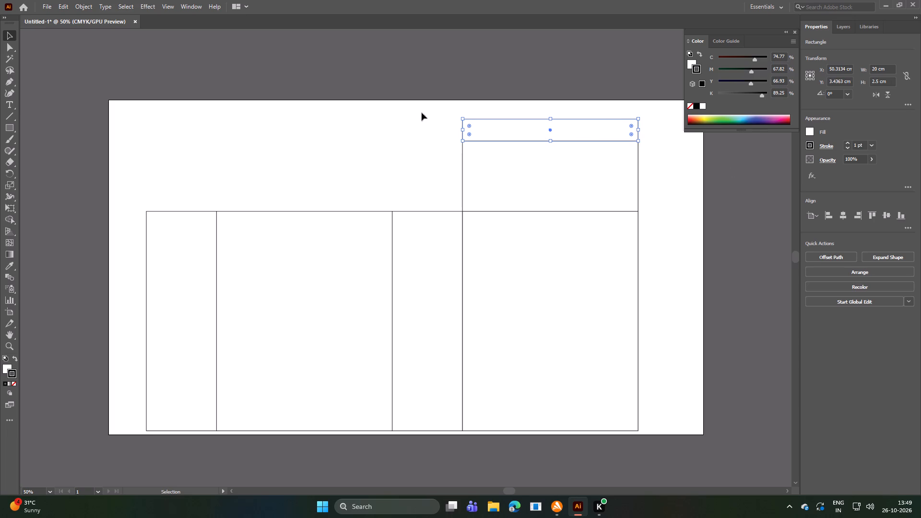
Move all six rectangles together about 1.3 cm right and 1.7 cm up so the whole layout fits on the artboard.
left_click(248, 109)
left_click_drag(101, 102, 681, 430)
left_click_drag(518, 320, 529, 302)
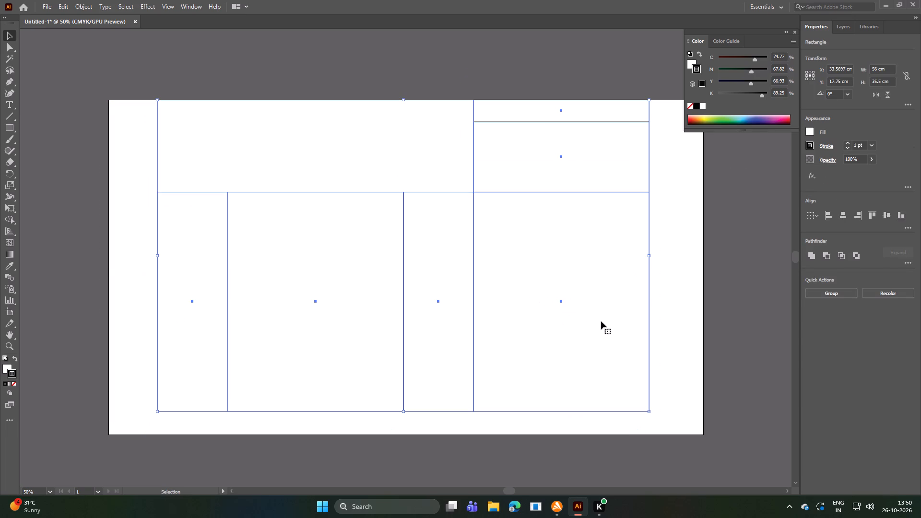
left_click_drag(587, 338, 587, 340)
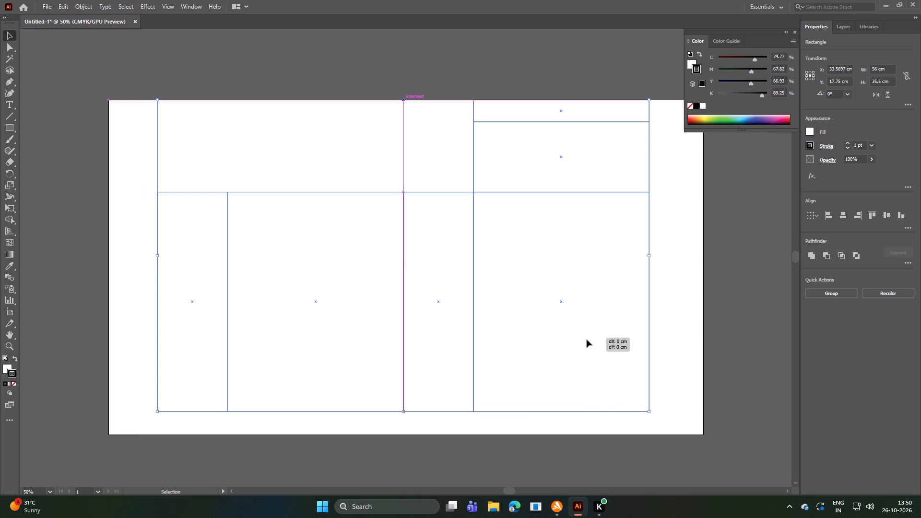
left_click_drag(587, 340, 587, 342)
left_click(676, 310)
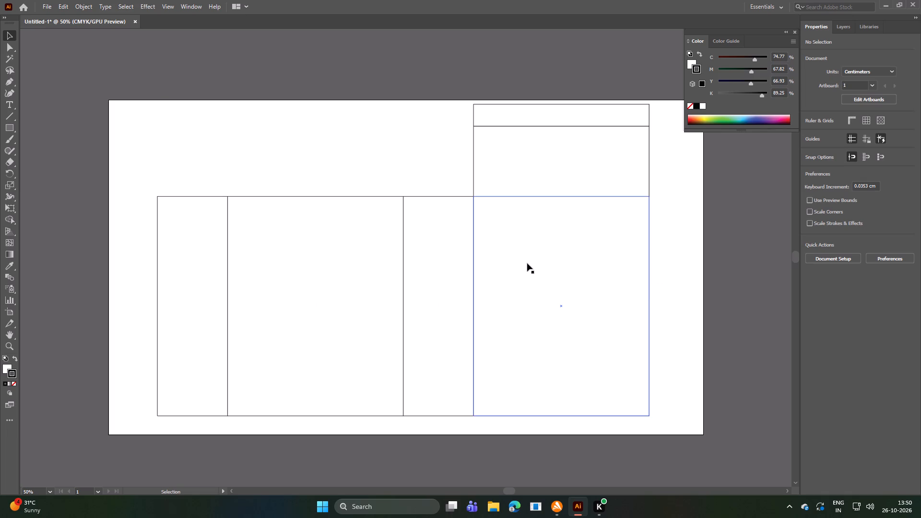
Round only the two upper corners of the 2.5 cm high strip equally, keeping a short straight edge at each side.
left_click(589, 111)
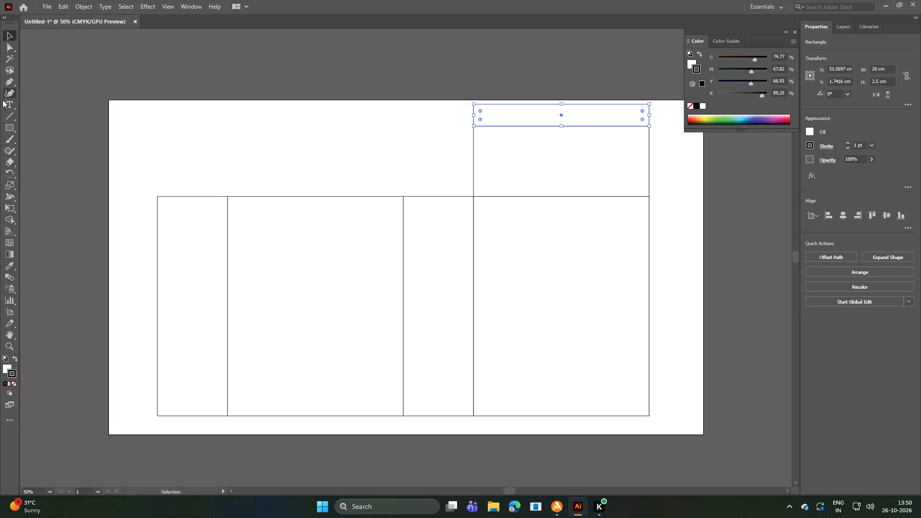
left_click(8, 44)
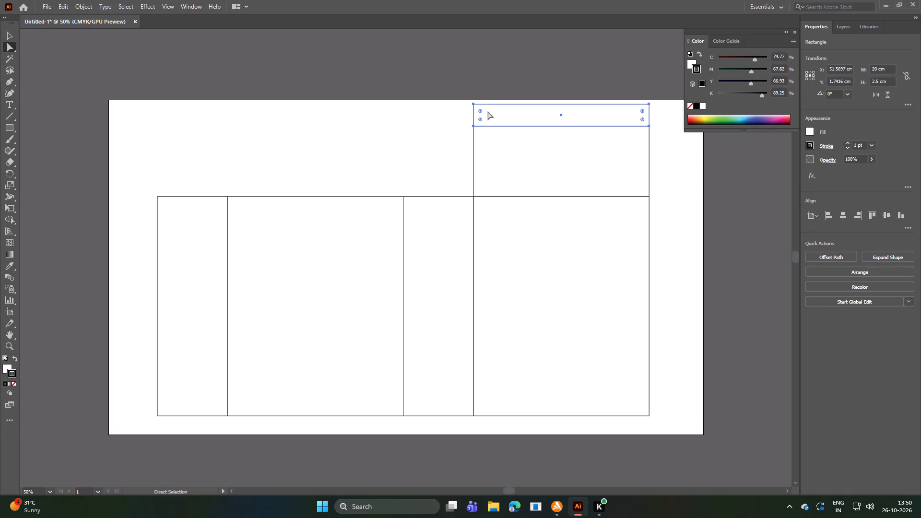
left_click(474, 105)
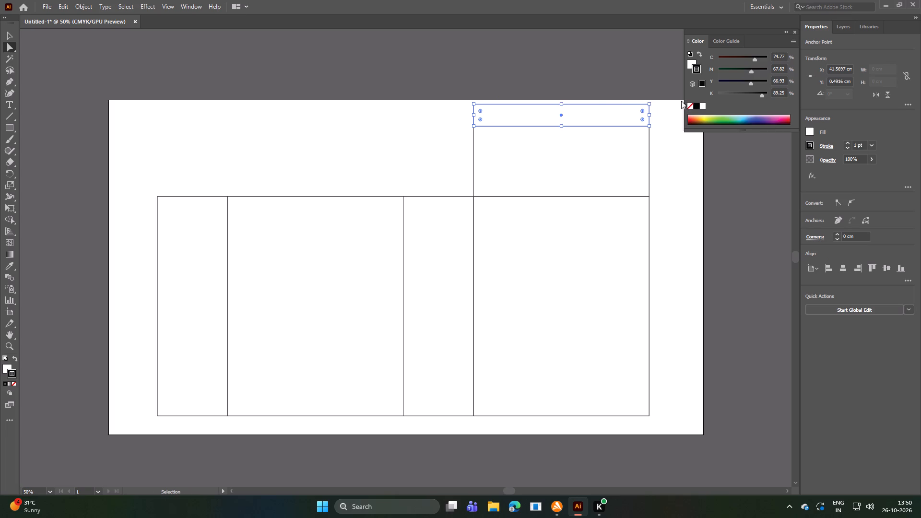
left_click(650, 104, "shift")
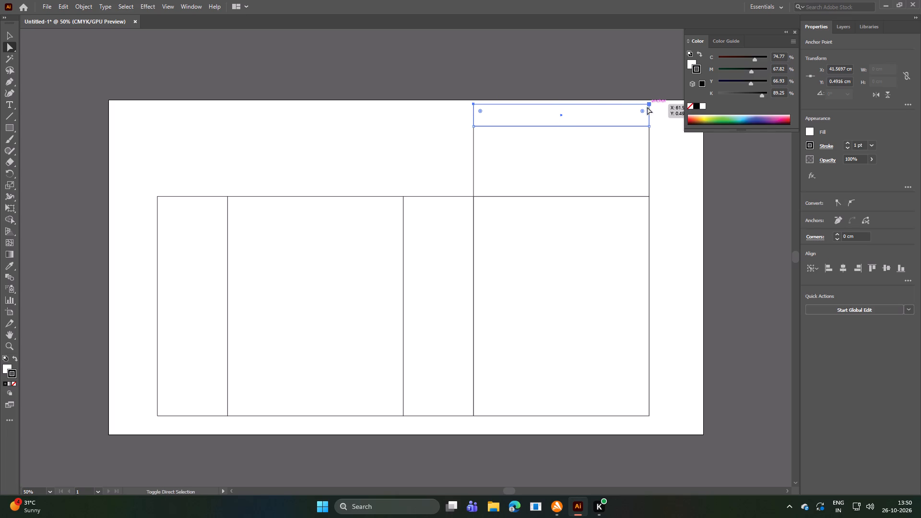
left_click_drag(642, 112, 634, 112)
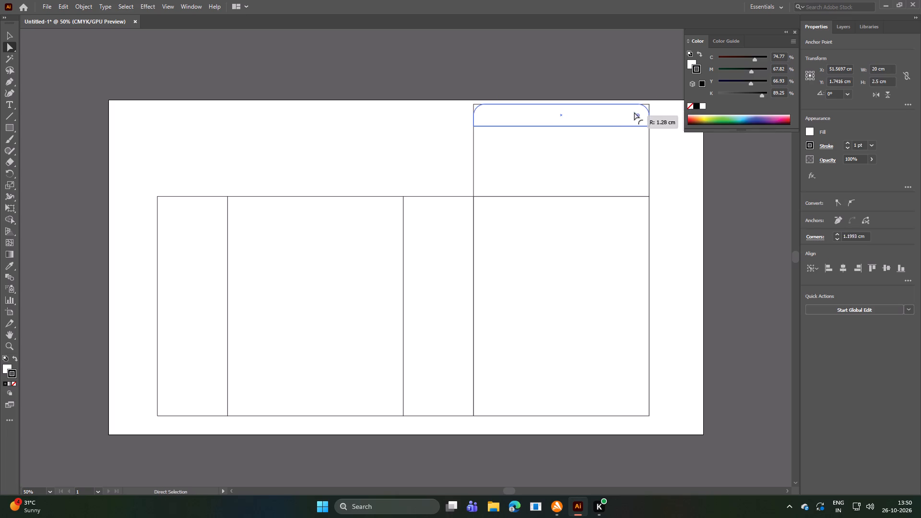
left_click_drag(634, 112, 613, 114)
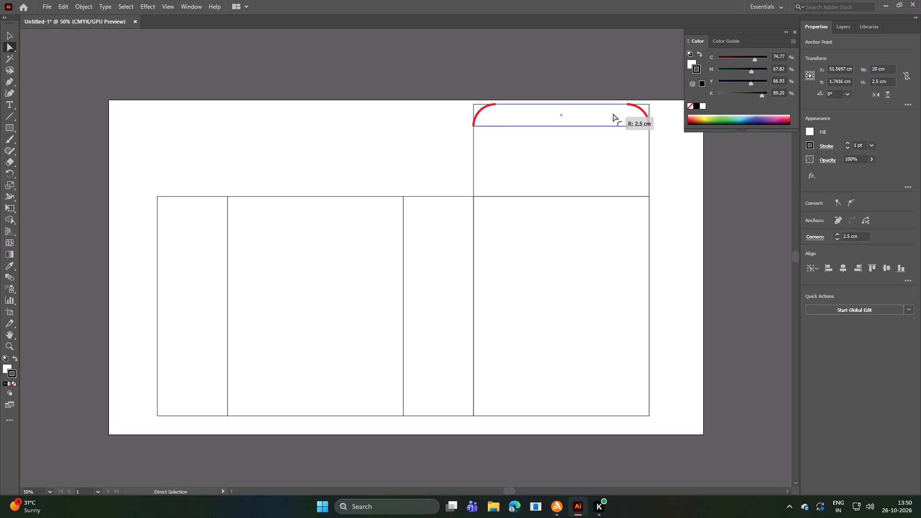
left_click_drag(613, 114, 627, 115)
left_click(669, 135)
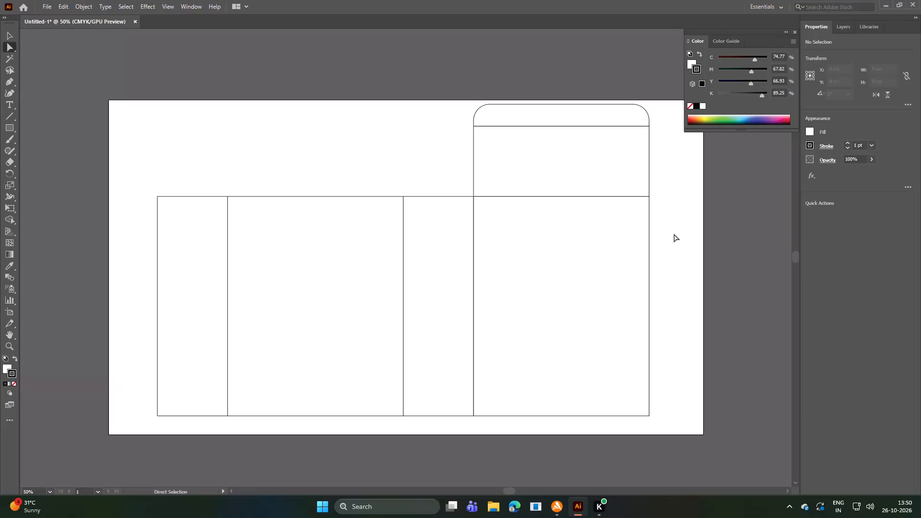
left_click(746, 193)
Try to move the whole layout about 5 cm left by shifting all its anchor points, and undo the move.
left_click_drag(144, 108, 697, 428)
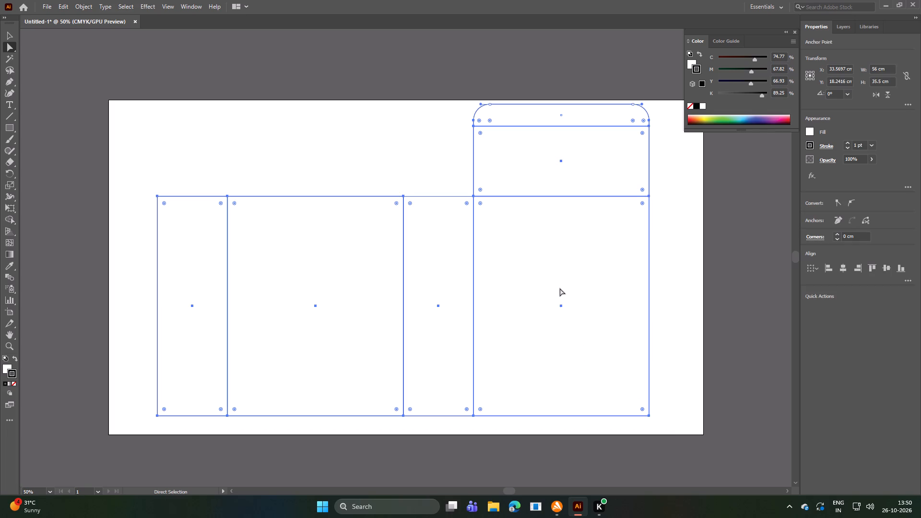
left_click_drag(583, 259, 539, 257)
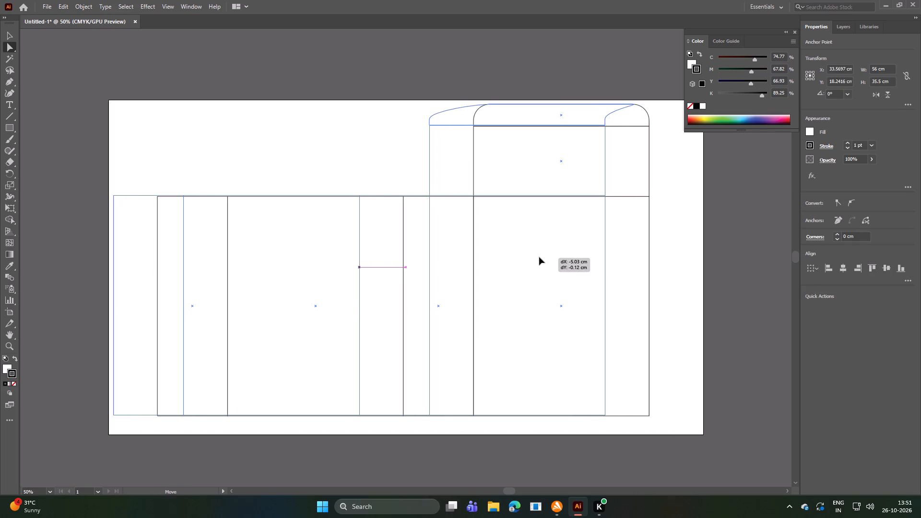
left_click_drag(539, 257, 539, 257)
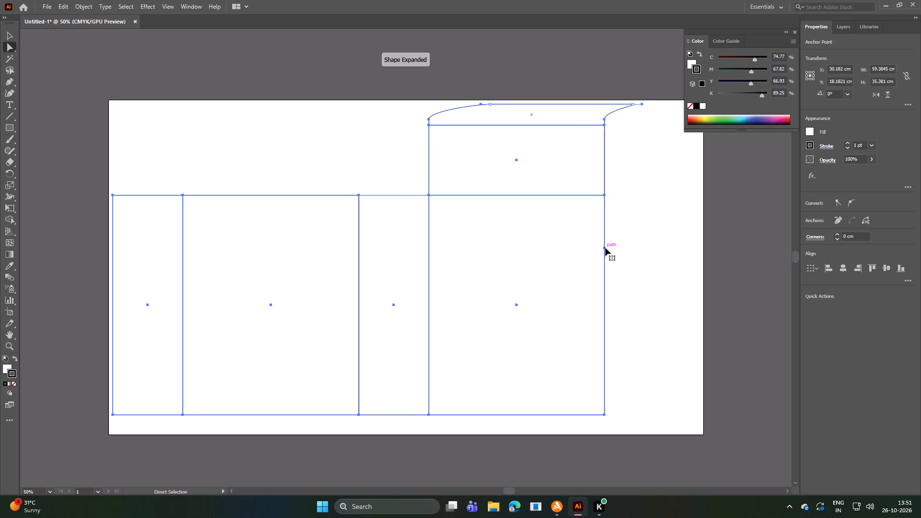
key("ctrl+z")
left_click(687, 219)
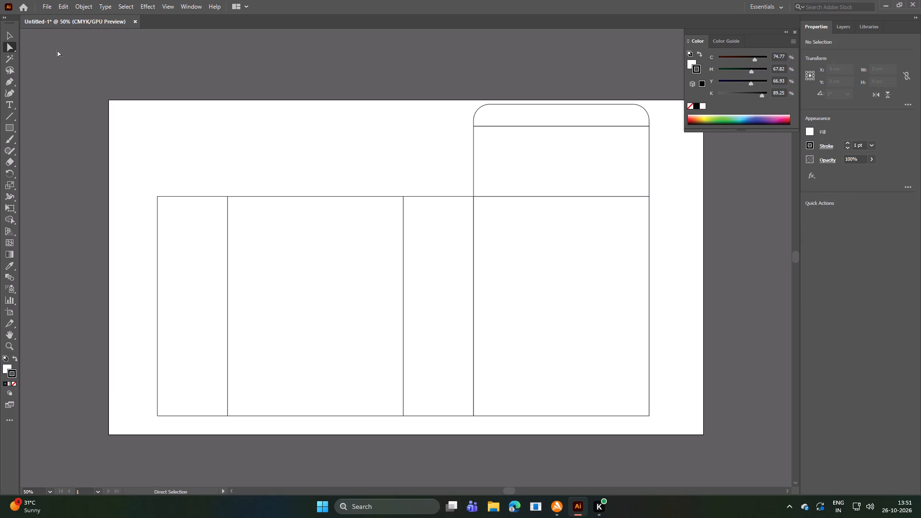
Move all six shapes together about 4.9 cm left, keeping their vertical position.
left_click(9, 30)
left_click_drag(137, 95, 694, 418)
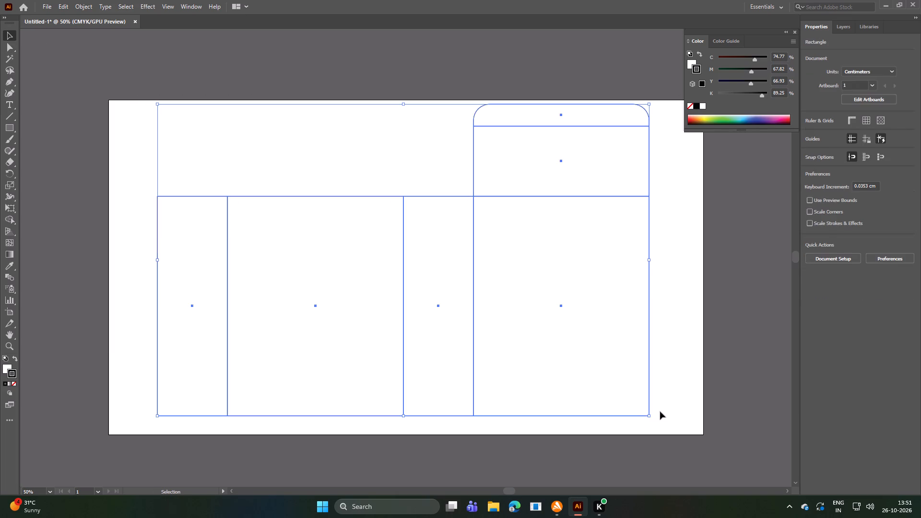
left_click_drag(584, 351, 548, 351)
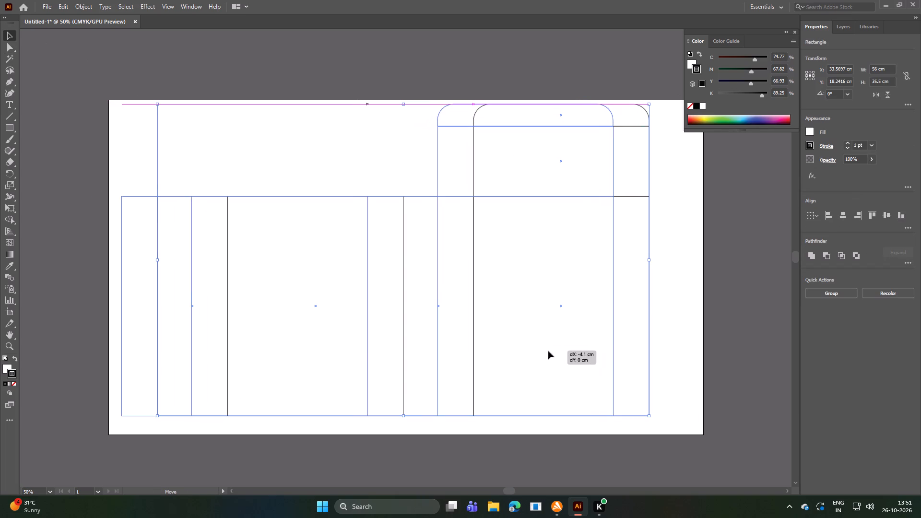
left_click_drag(548, 351, 542, 351)
left_click(646, 312)
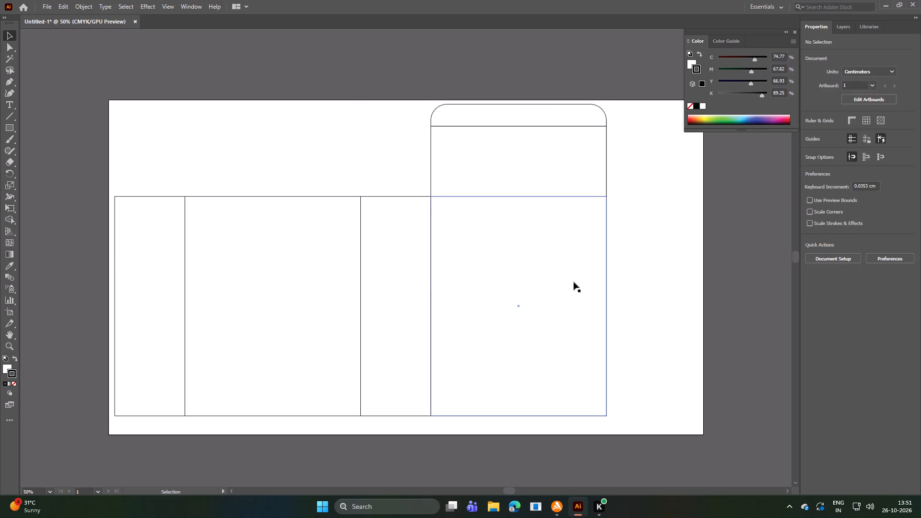
Duplicate the rightmost 20 cm wide panel flush against its right edge and narrow the copy to 2.5 cm, keeping its left edge fixed.
left_click(549, 292)
left_click_drag(522, 305, 600, 305)
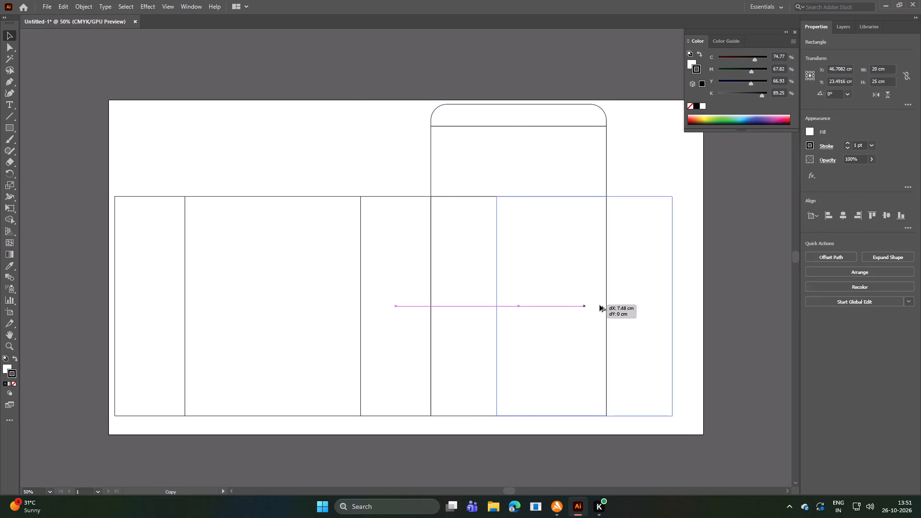
left_click_drag(600, 305, 698, 305)
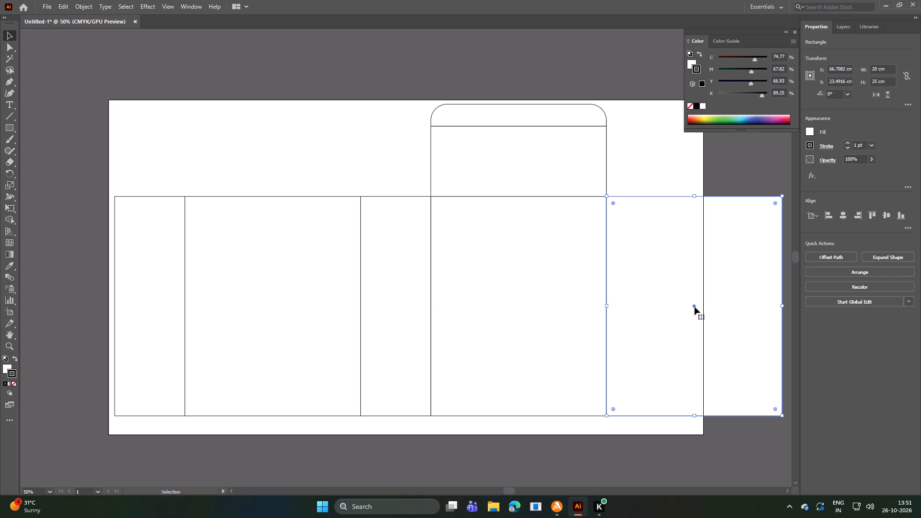
key("space")
left_click(806, 75)
left_click_drag(892, 69, 863, 71)
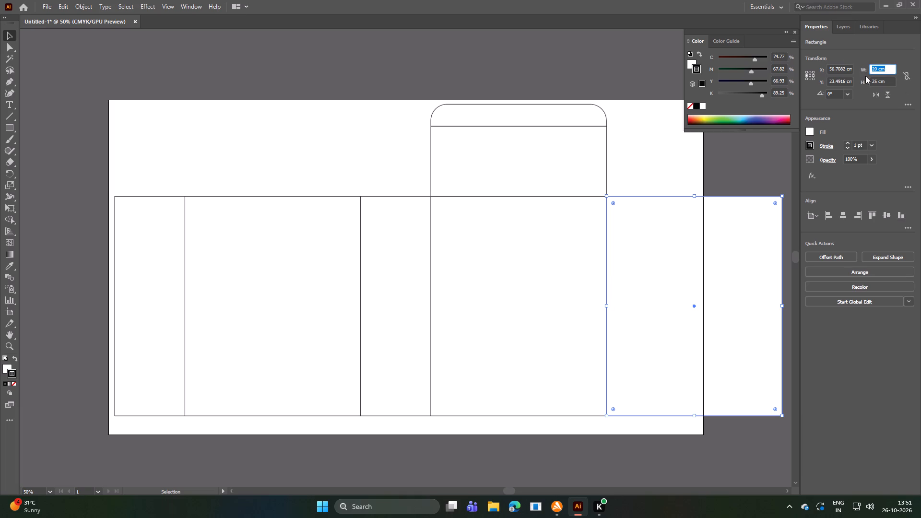
key("2")
key("period")
key("5")
key("Return")
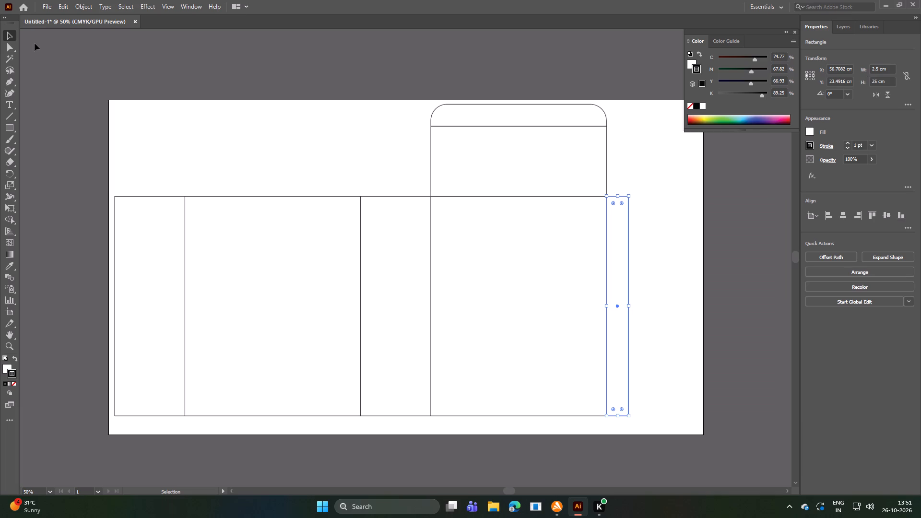
Move all seven shapes together 8 cm right, keeping the new 2.5 cm wide strip inside the artboard.
left_click(14, 38)
left_click(247, 71)
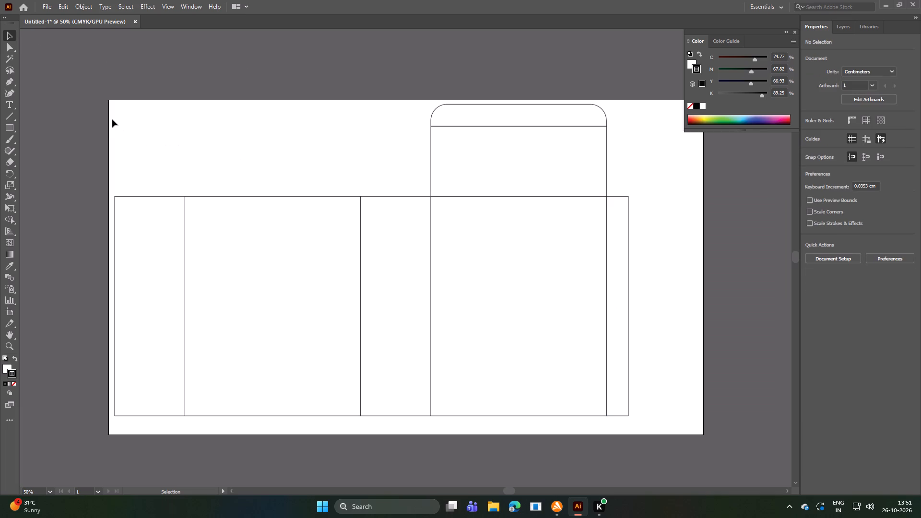
left_click_drag(121, 88, 647, 420)
left_click_drag(455, 318, 462, 317)
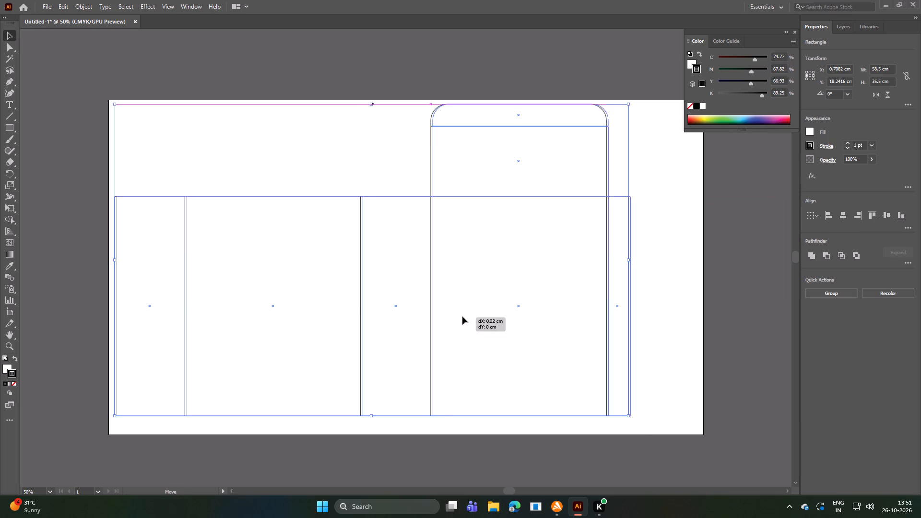
left_click_drag(462, 317, 526, 317)
left_click(531, 65)
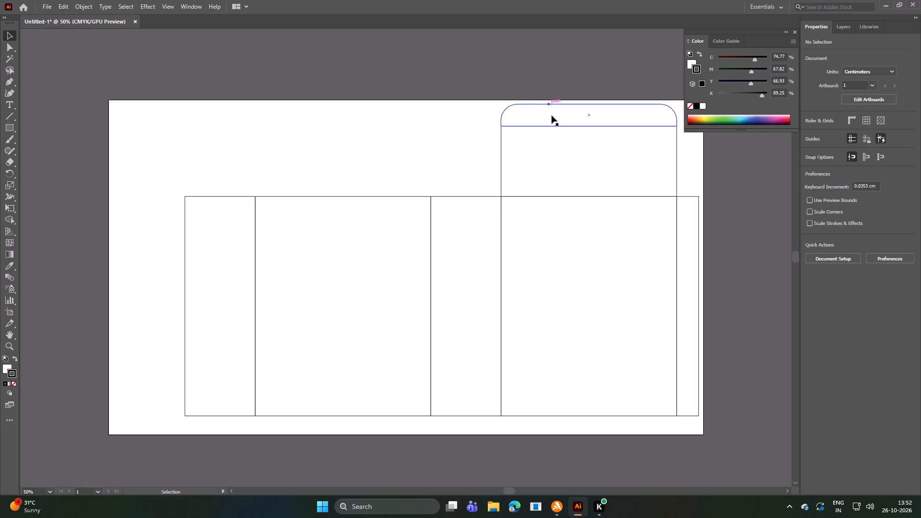
Lower only the upper-right anchor point of the 2.5 cm wide strip by about 0.67 cm, sloping the strip's top edge.
left_click(698, 197)
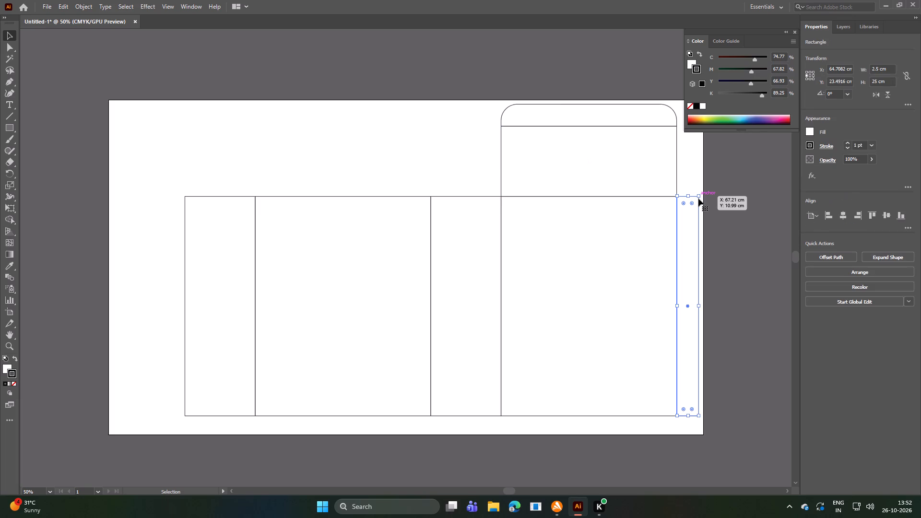
left_click(701, 172)
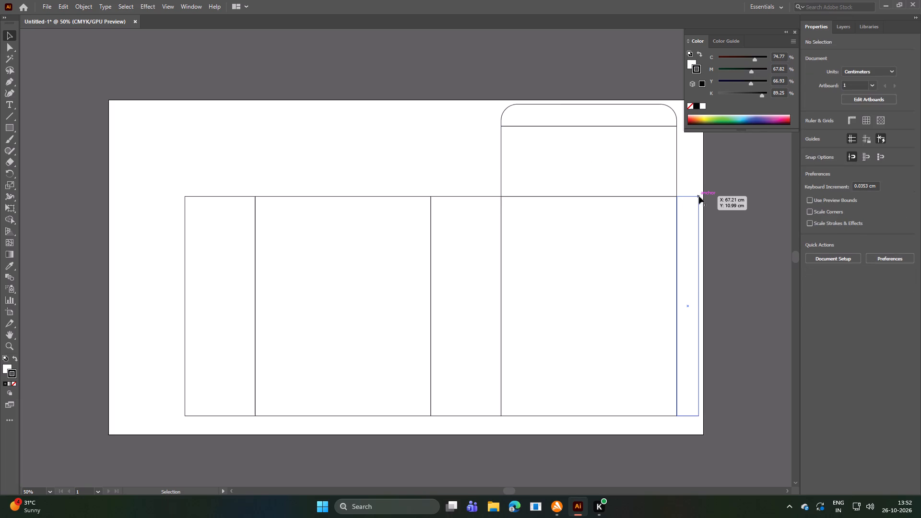
left_click(698, 196)
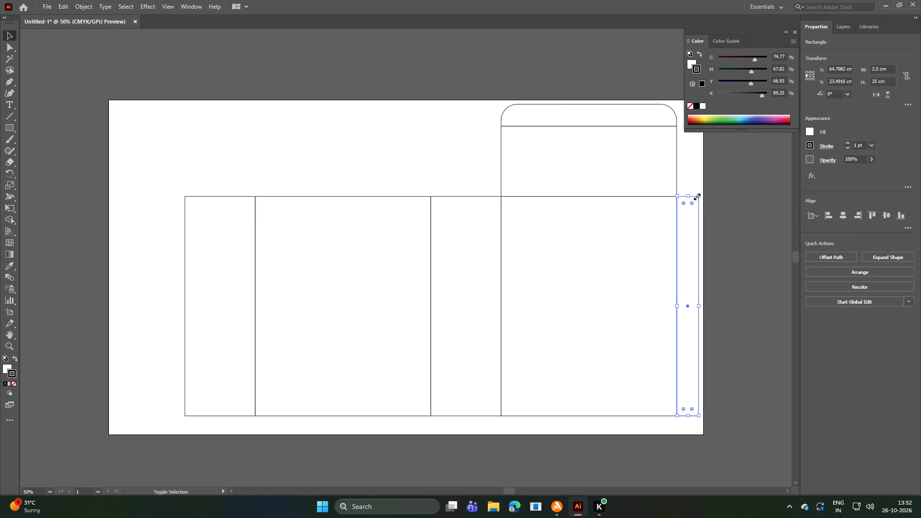
left_click(699, 197, "shift")
left_click(699, 195, "shift")
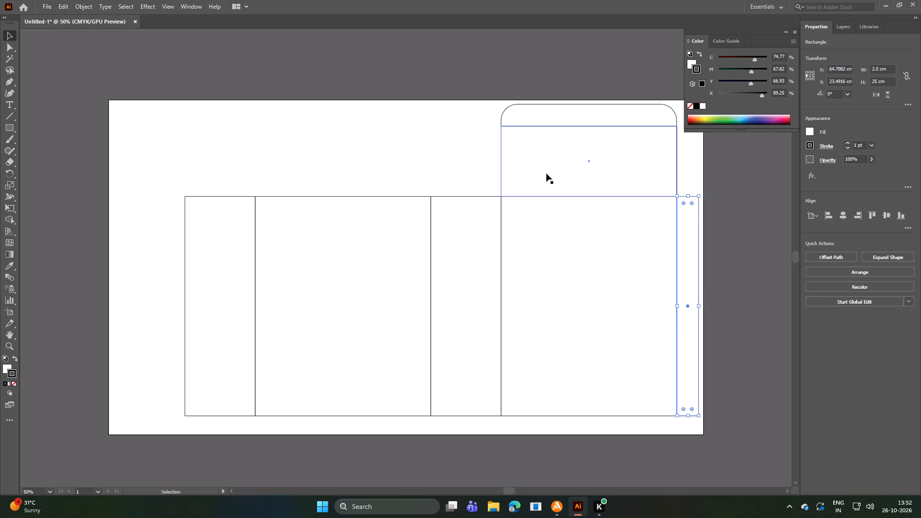
left_click(12, 48)
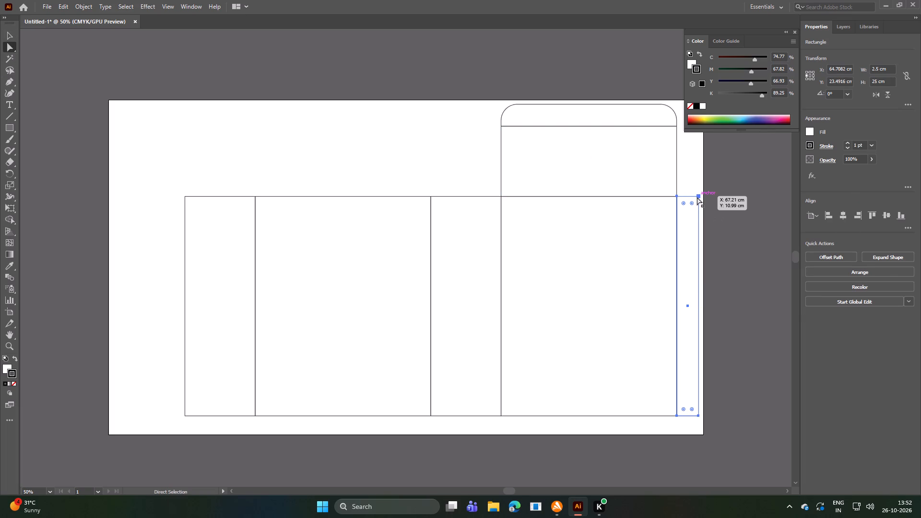
left_click(697, 197, "shift")
key("Down")
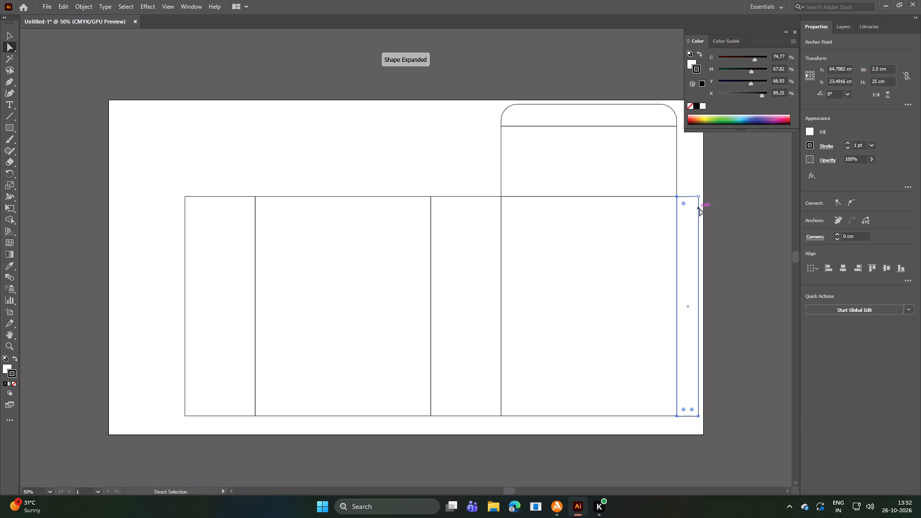
key("Down")
key("Up")
key("Up")
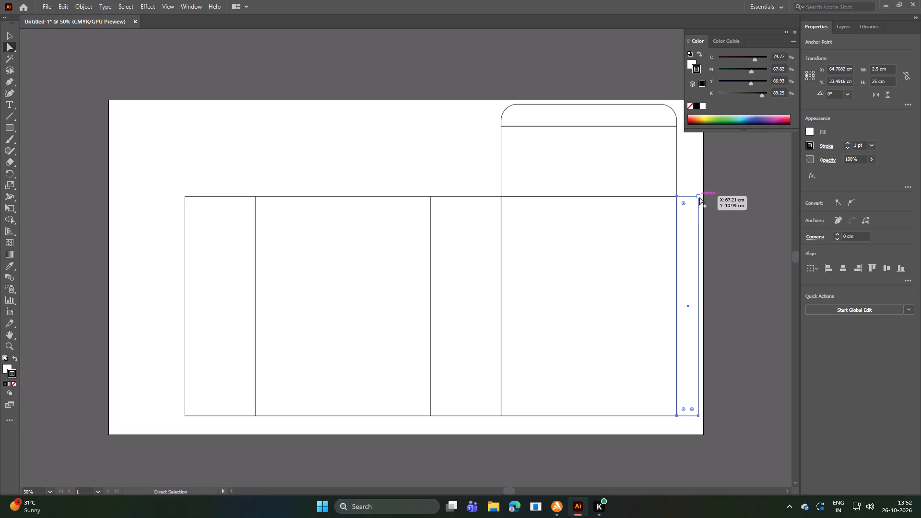
left_click(699, 196)
key("Down")
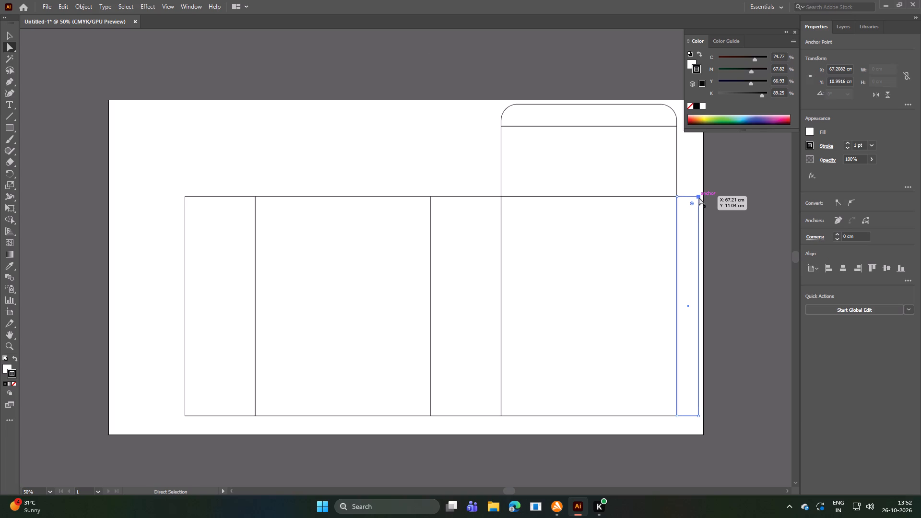
key("Down")
key("Down")
key("Down")
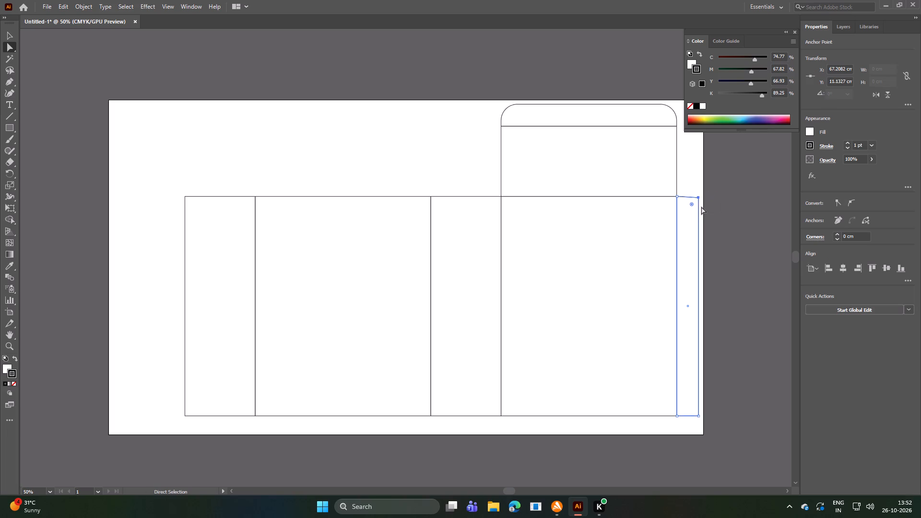
key("Down")
key("Down")
key("Down")
key("Down")
key("Down")
key("Down")
key("Down")
key("Down")
key("Down")
key("Down")
key("Down")
key("Down")
key("Down")
key("Down")
key("Down")
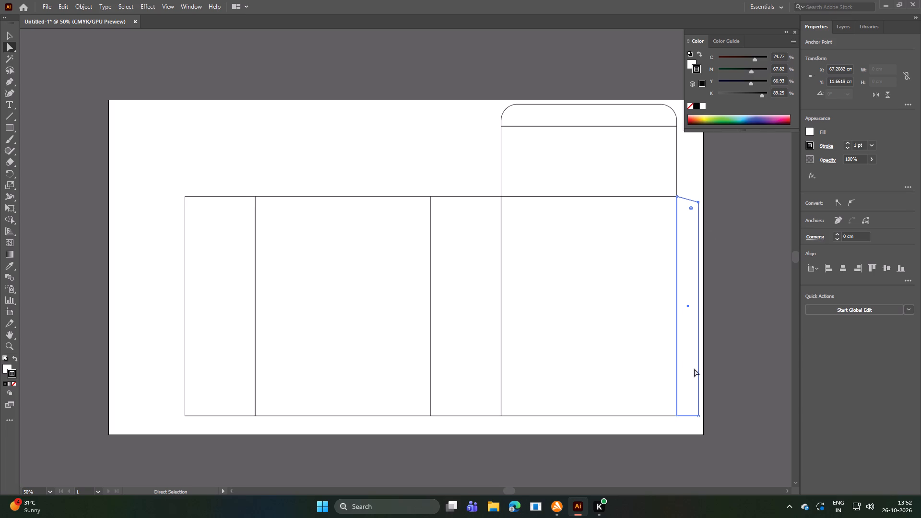
Raise only the lower-right anchor point of the 2.5 cm wide side flap by about 0.74 cm, sloping its bottom edge, and deselect it.
left_click(698, 416)
key("Down")
key("Down")
key("Down")
key("Down")
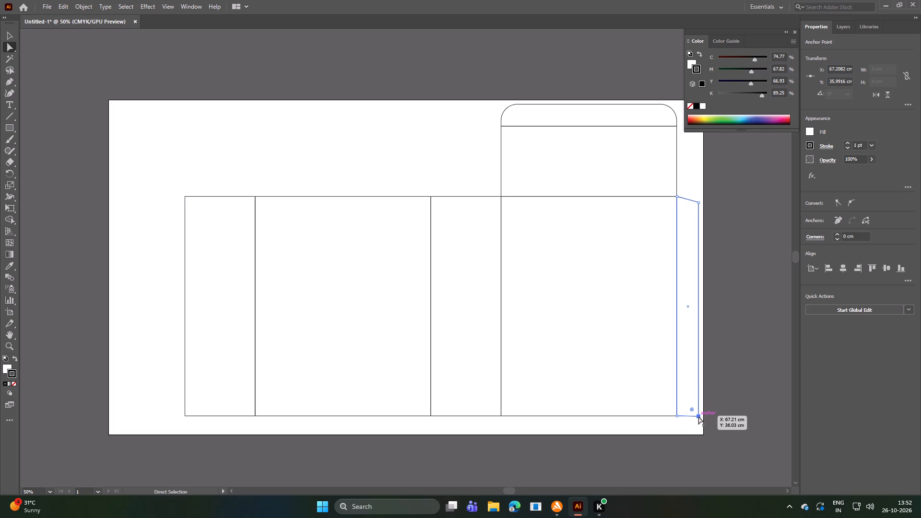
key("Up")
key("Up")
key("Up")
key("Up")
key("Up")
key("Up")
key("Up")
key("Up")
key("Up")
key("Up")
key("Up")
key("Up")
key("Up")
key("Up")
key("Up")
key("Up")
key("Up")
key("Up")
key("Up")
key("Up")
key("Up")
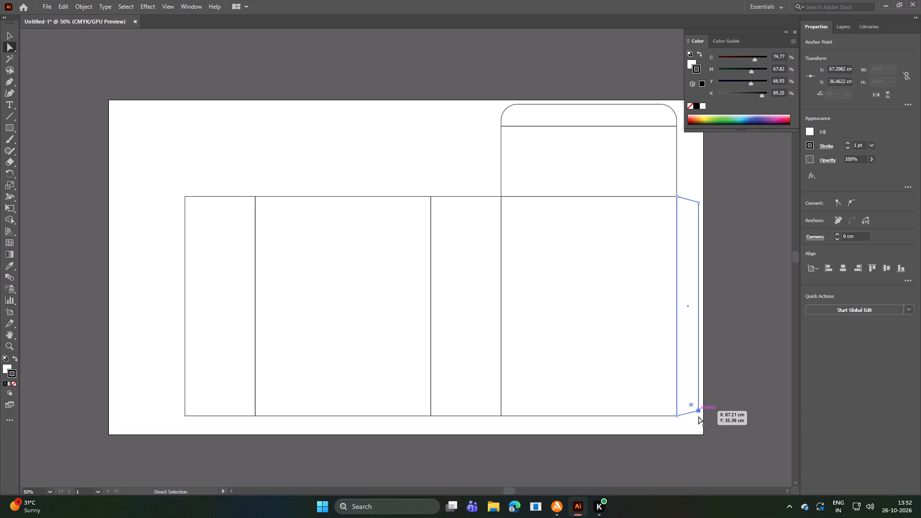
key("Up")
key("Up")
key("Up")
key("Up")
key("Up")
key("Up")
key("Up")
key("Up")
key("Up")
key("Up")
key("Up")
key("Up")
key("Up")
key("Up")
key("Up")
key("Up")
key("Up")
key("Up")
key("Up")
key("Up")
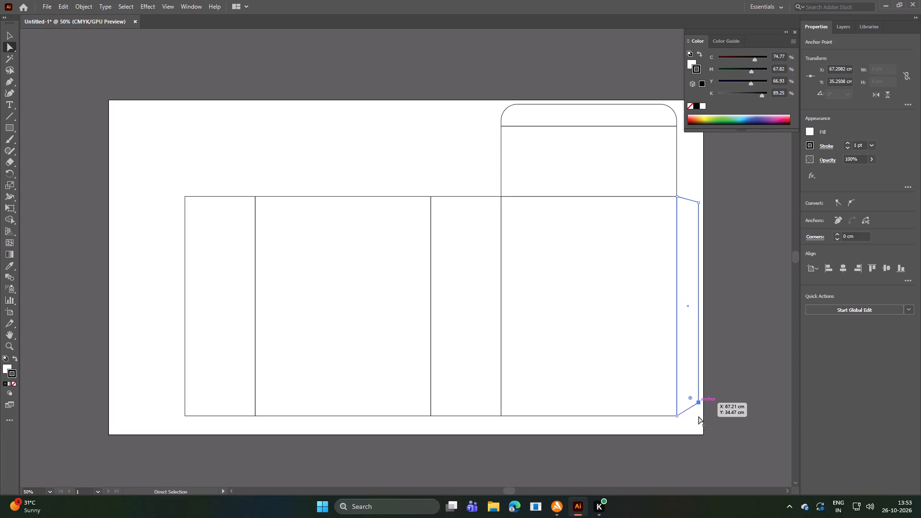
key("Up")
key("Up")
key("Up")
key("Up")
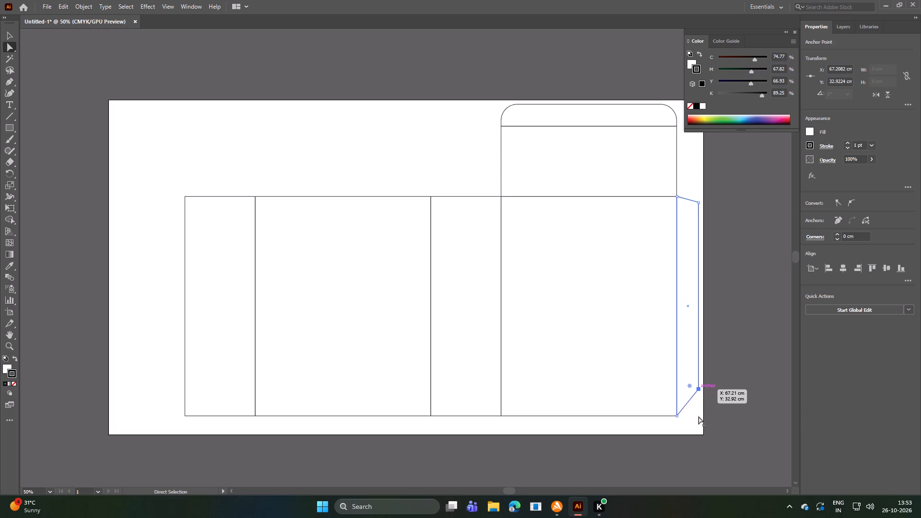
key("Down")
key("Down")
key("Down")
key("Down")
key("Down")
key("Down")
key("Down")
key("Down")
key("Down")
key("Down")
key("Down")
key("Down")
key("Down")
key("Down")
key("Down")
key("Down")
key("Down")
key("Down")
key("Down")
key("Down")
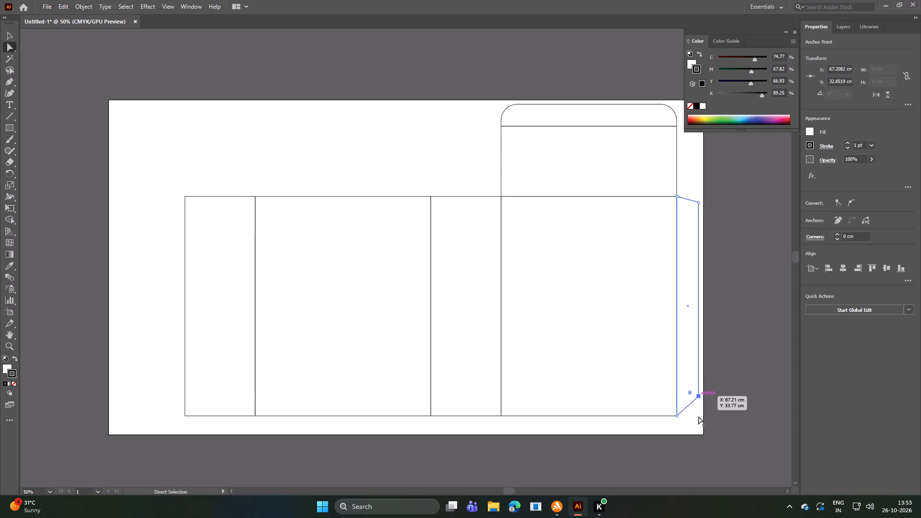
key("Down")
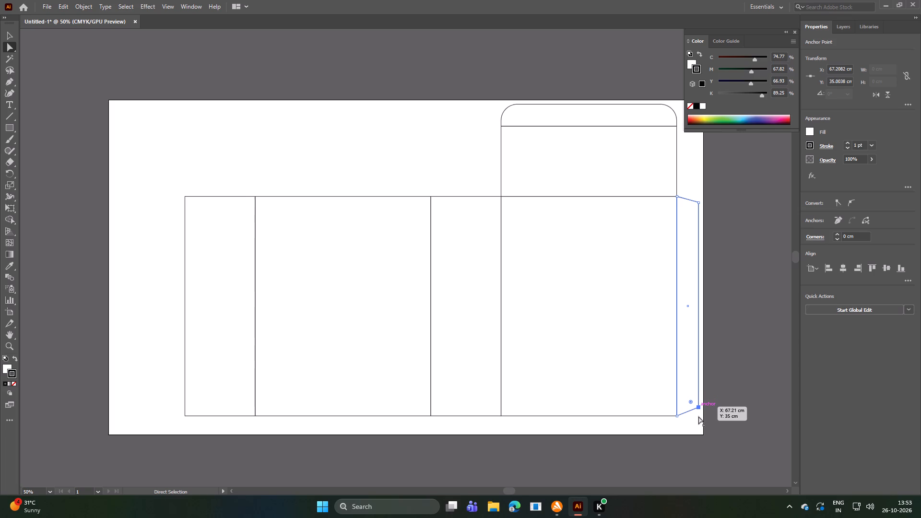
key("Down")
key("Down")
key("Down")
key("Down")
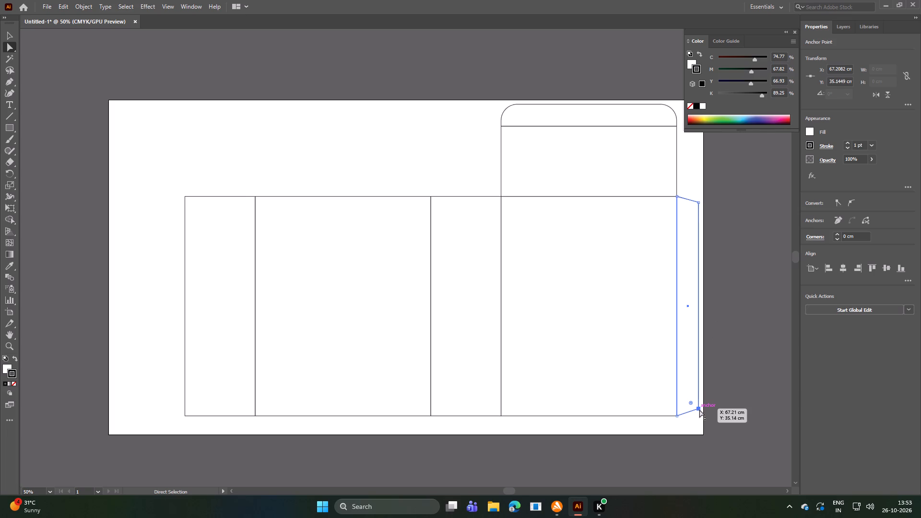
key("Down")
key("Down")
key("Down")
key("Down")
key("Up")
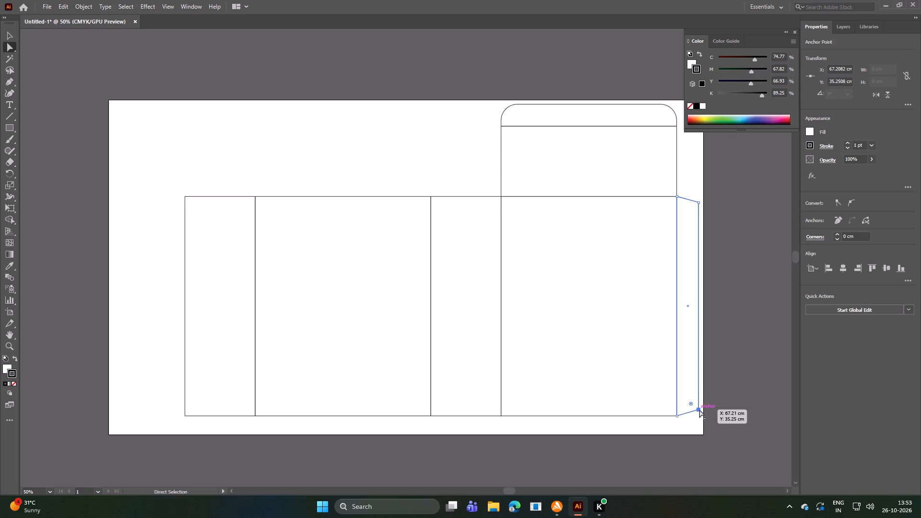
left_click(12, 37)
left_click(328, 128)
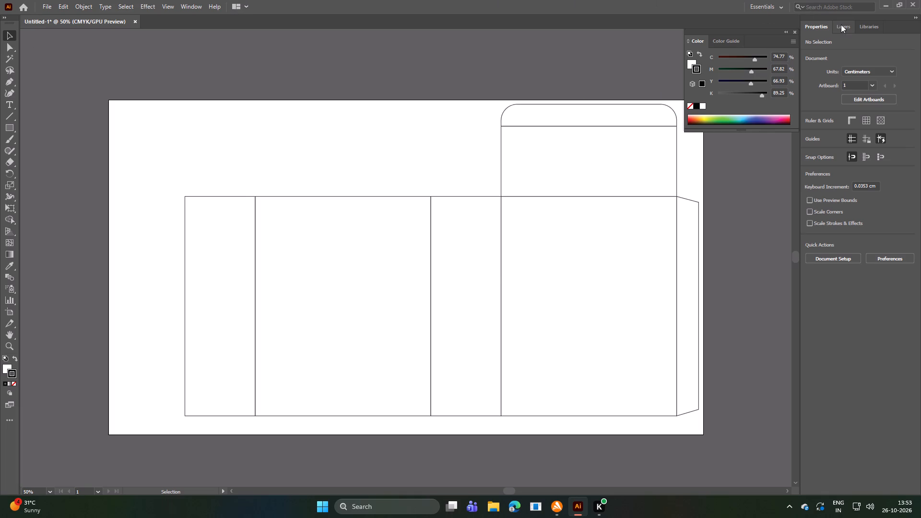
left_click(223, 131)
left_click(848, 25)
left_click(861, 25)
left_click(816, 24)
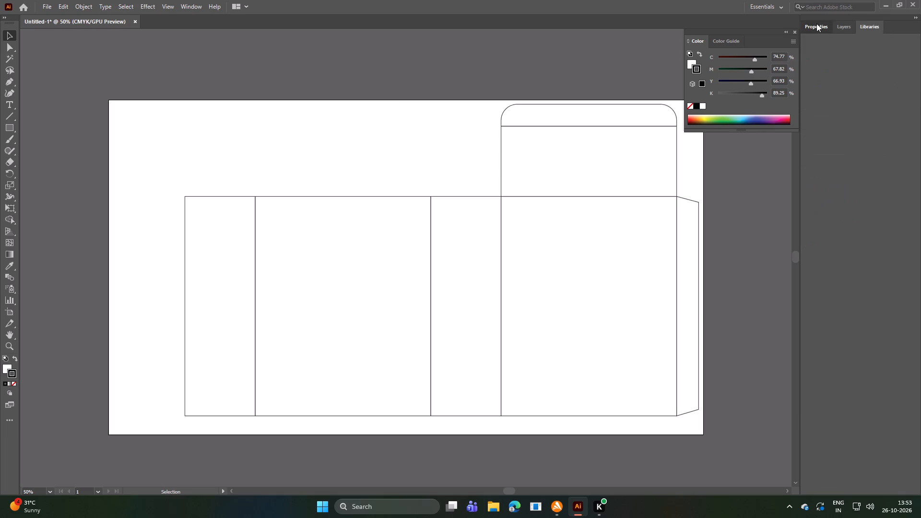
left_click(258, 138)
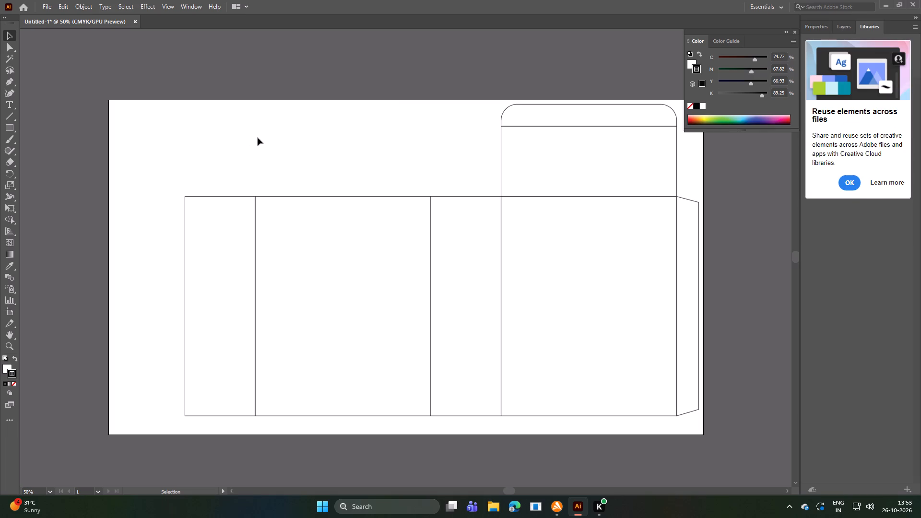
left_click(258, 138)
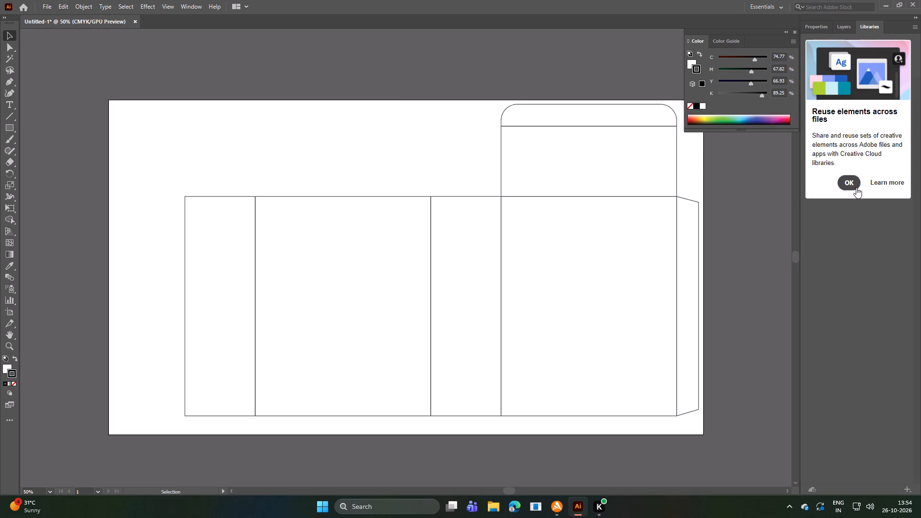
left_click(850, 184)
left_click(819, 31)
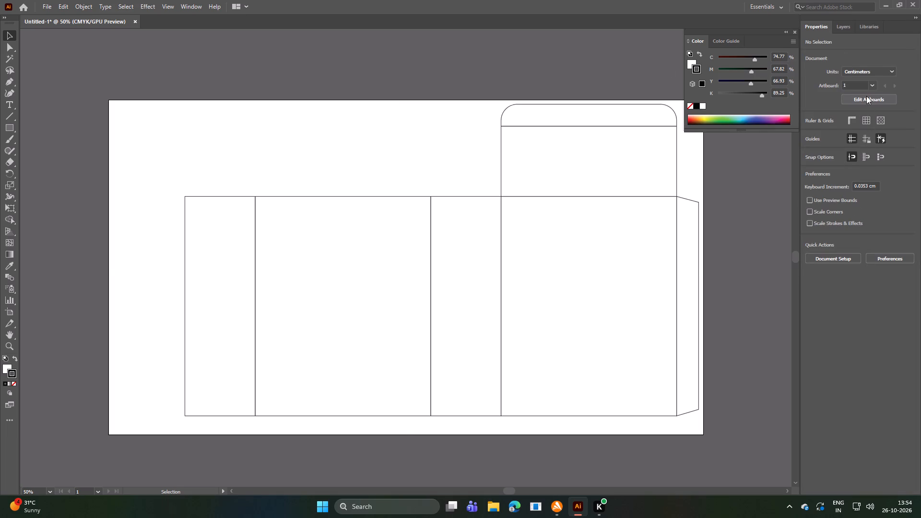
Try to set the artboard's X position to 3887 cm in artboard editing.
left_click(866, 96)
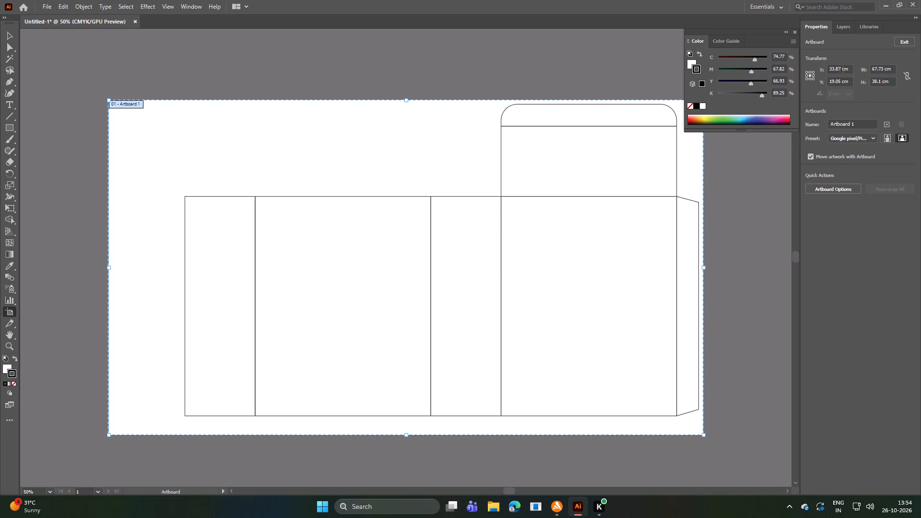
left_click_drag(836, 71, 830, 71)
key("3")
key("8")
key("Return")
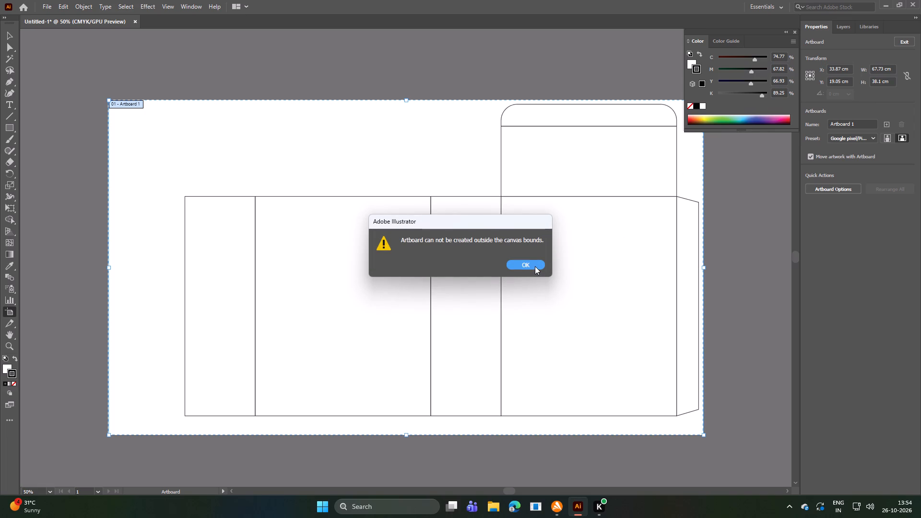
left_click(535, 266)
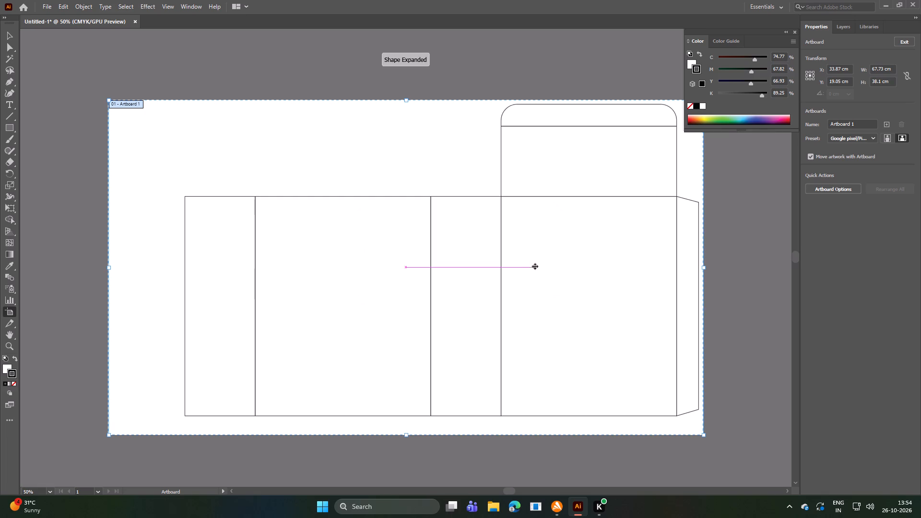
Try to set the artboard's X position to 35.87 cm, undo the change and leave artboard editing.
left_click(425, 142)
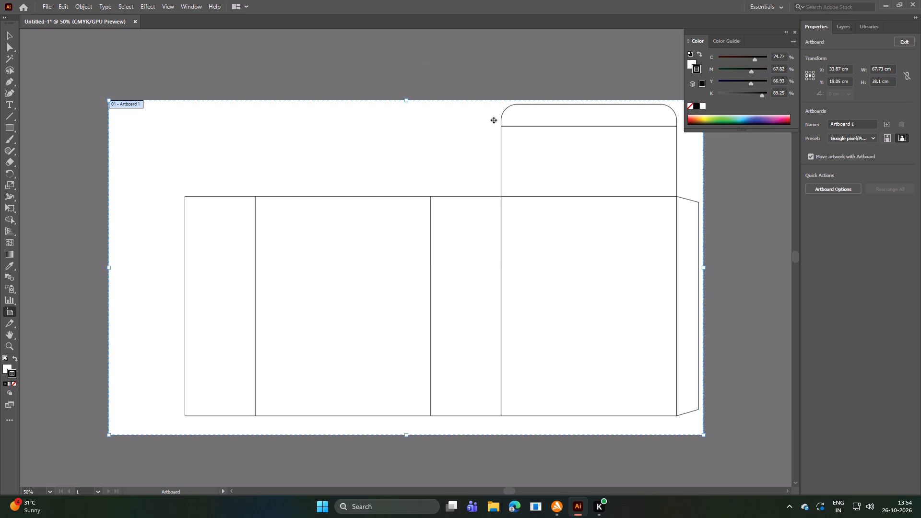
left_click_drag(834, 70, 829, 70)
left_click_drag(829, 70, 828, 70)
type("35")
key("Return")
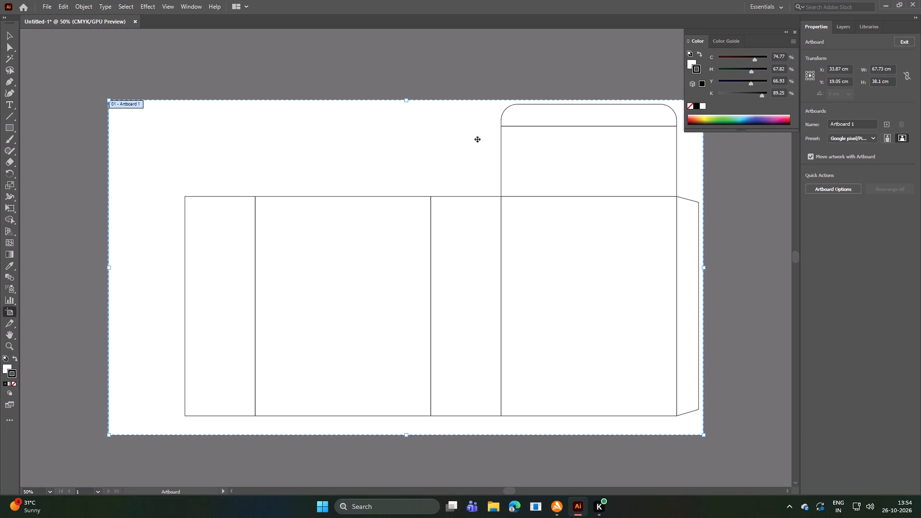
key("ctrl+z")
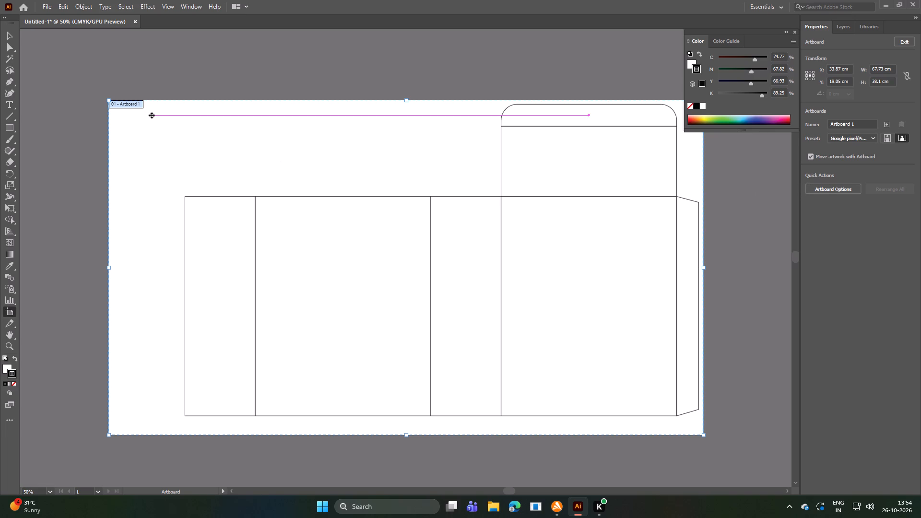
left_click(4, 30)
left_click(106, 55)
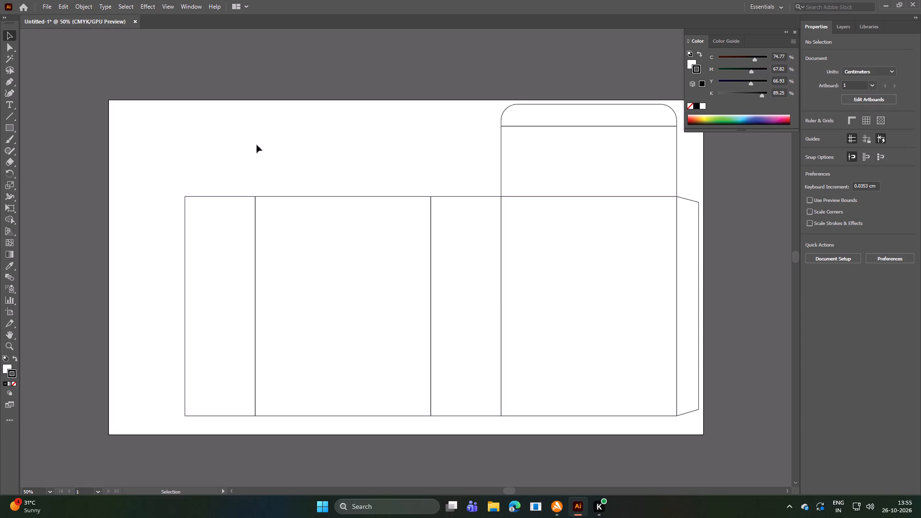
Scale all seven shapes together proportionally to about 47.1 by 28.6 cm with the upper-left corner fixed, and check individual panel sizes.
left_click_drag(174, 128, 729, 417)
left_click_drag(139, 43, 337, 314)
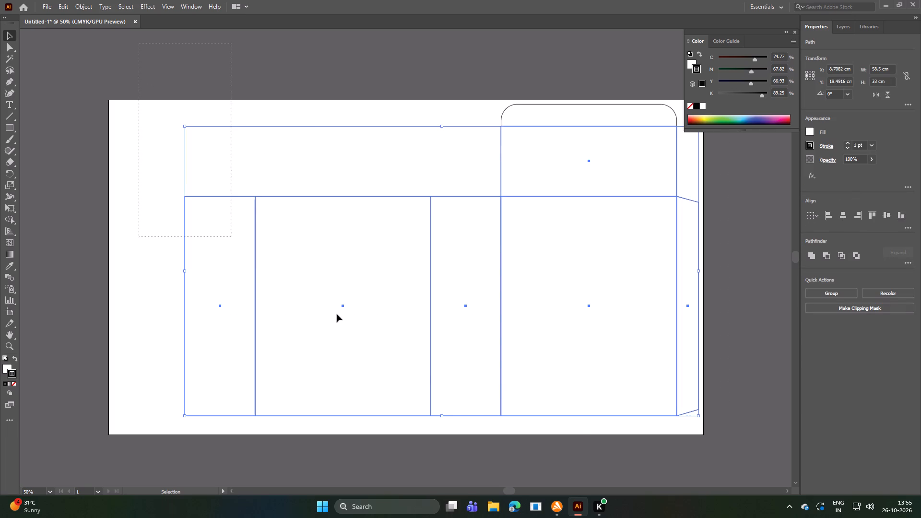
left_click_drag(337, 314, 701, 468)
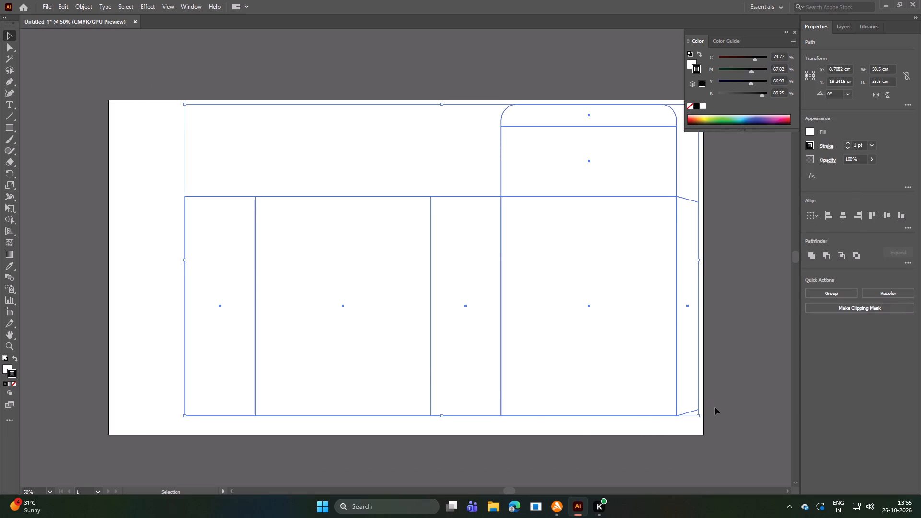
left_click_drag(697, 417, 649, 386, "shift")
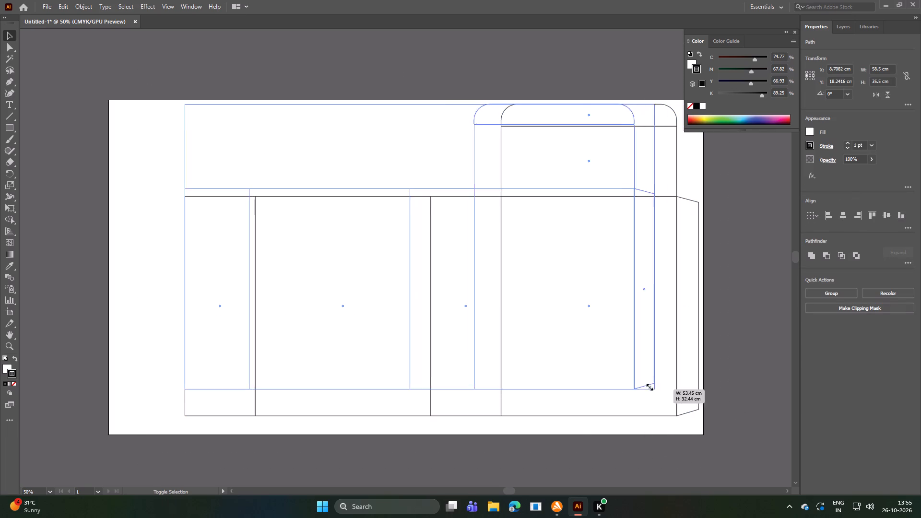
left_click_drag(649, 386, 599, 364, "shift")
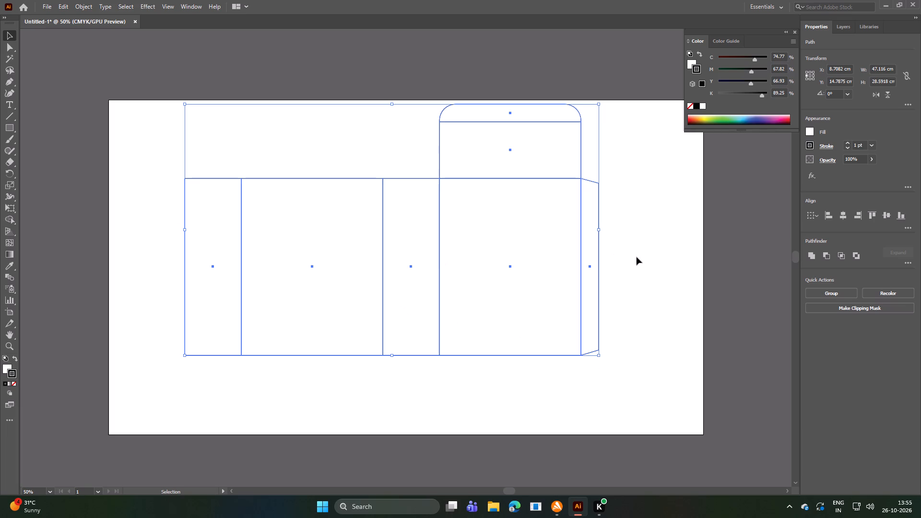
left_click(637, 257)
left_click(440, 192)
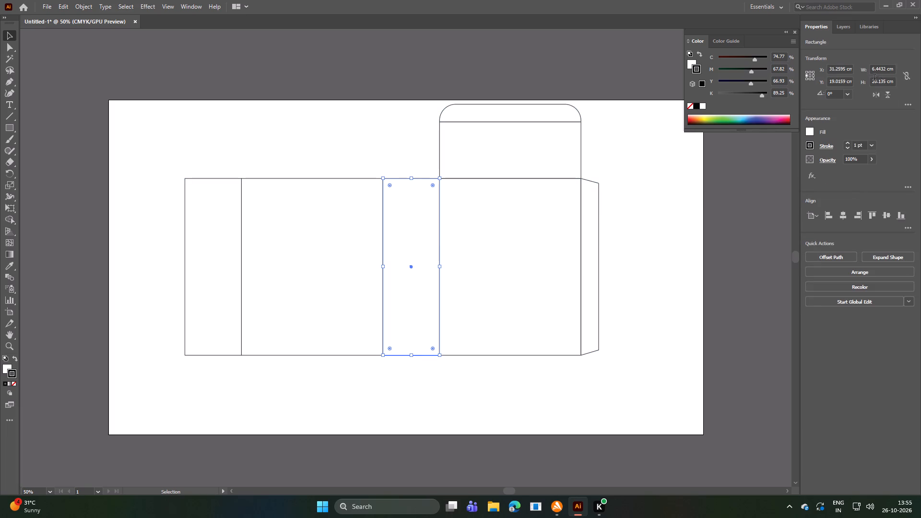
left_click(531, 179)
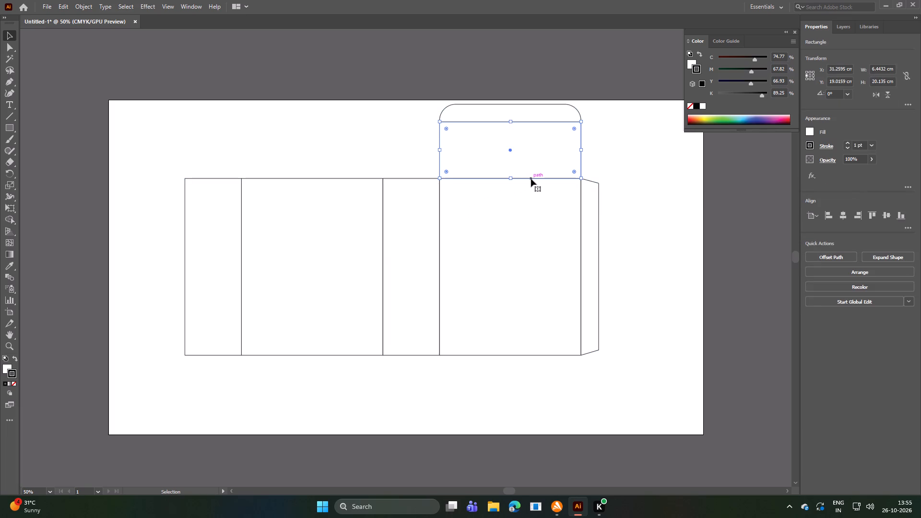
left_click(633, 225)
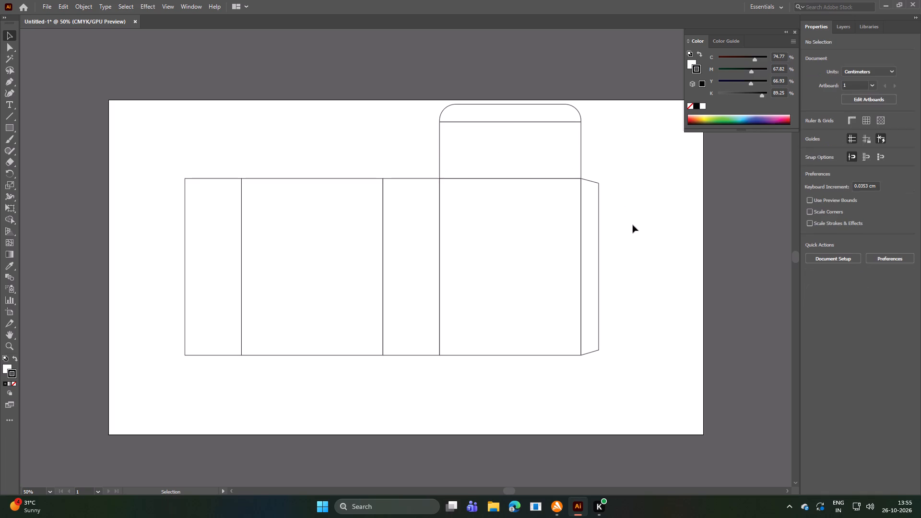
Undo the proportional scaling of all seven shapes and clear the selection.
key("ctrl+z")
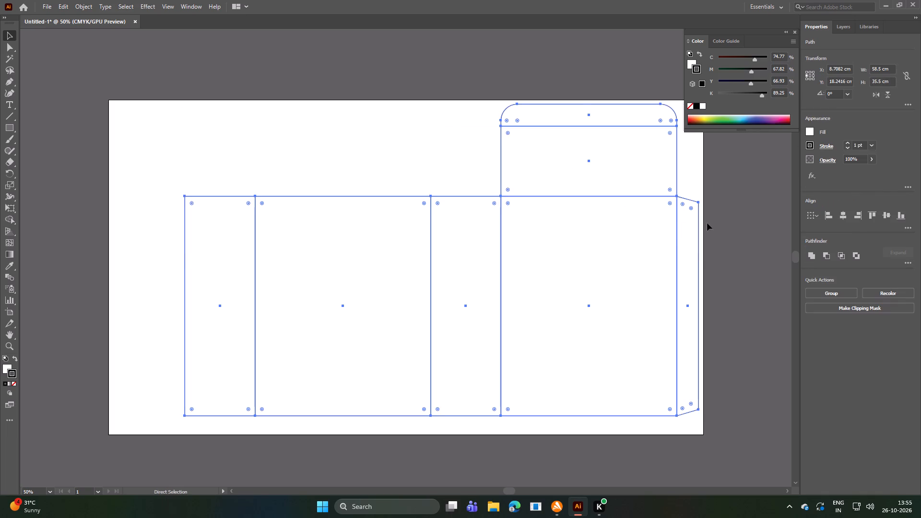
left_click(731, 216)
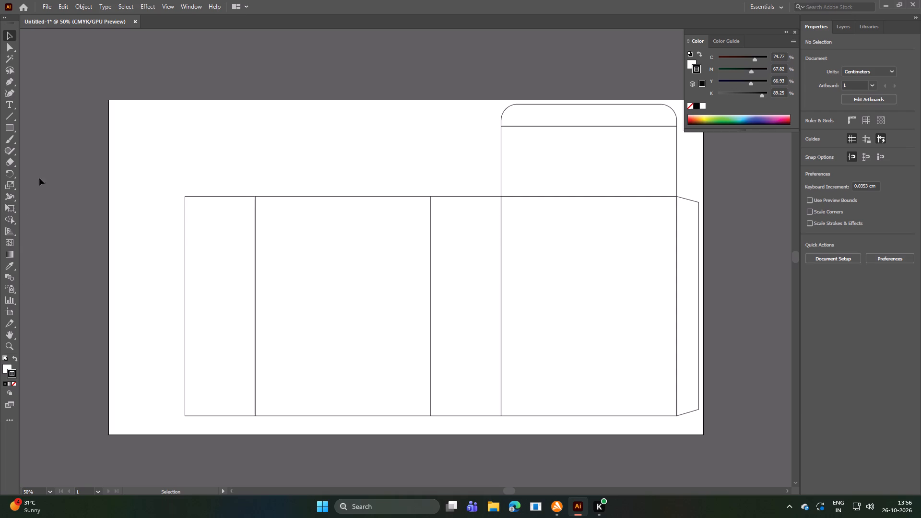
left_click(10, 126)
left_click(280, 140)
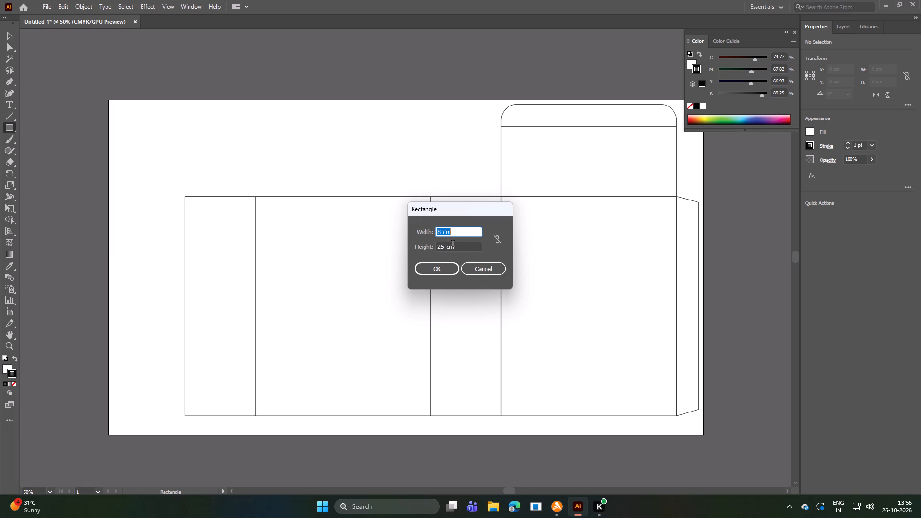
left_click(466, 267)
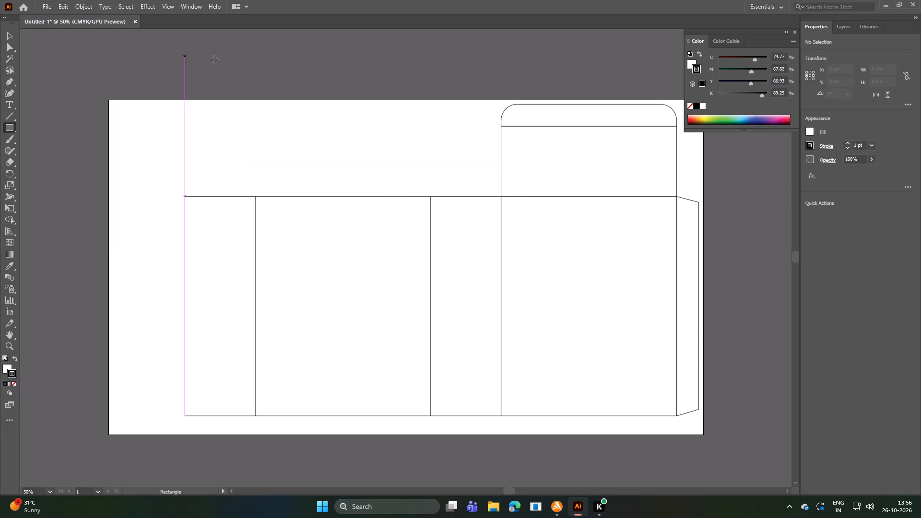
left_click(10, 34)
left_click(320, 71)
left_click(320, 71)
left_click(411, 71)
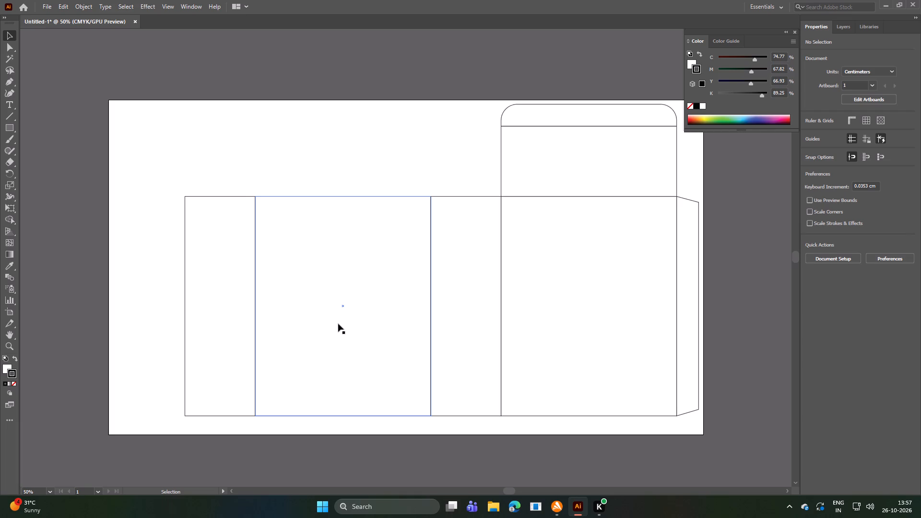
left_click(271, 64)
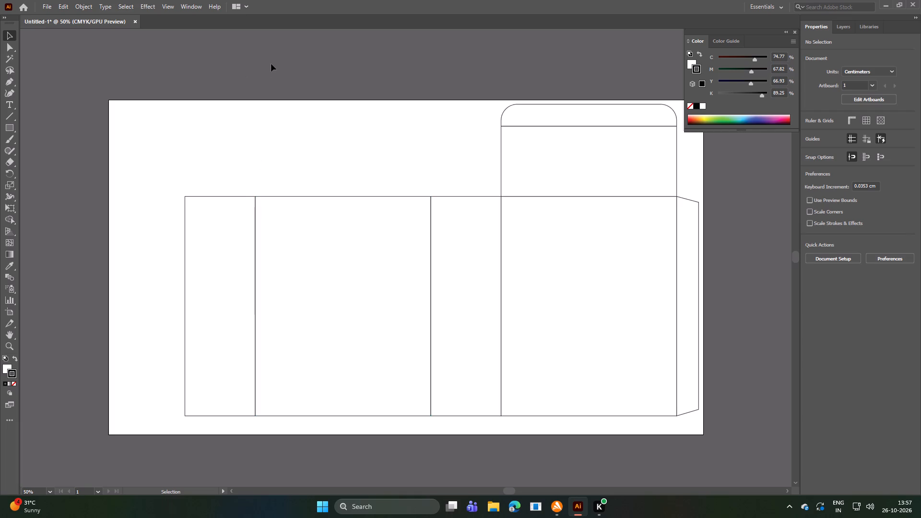
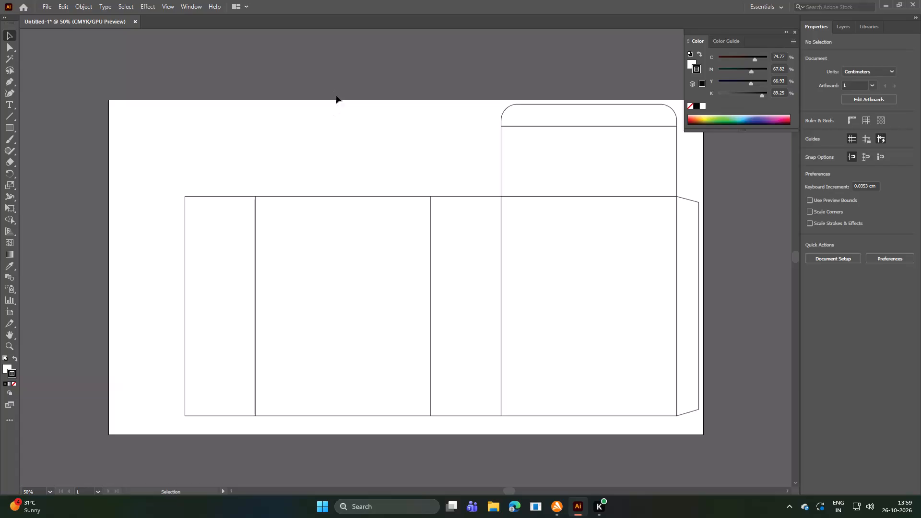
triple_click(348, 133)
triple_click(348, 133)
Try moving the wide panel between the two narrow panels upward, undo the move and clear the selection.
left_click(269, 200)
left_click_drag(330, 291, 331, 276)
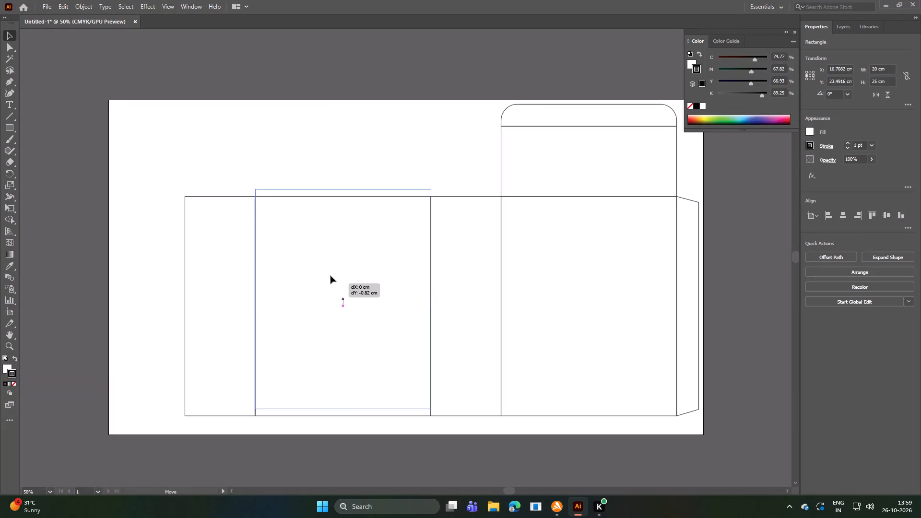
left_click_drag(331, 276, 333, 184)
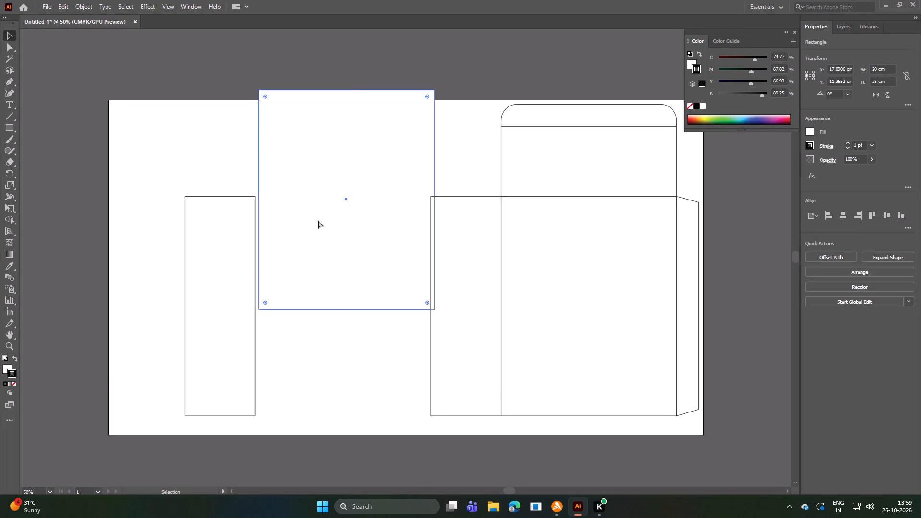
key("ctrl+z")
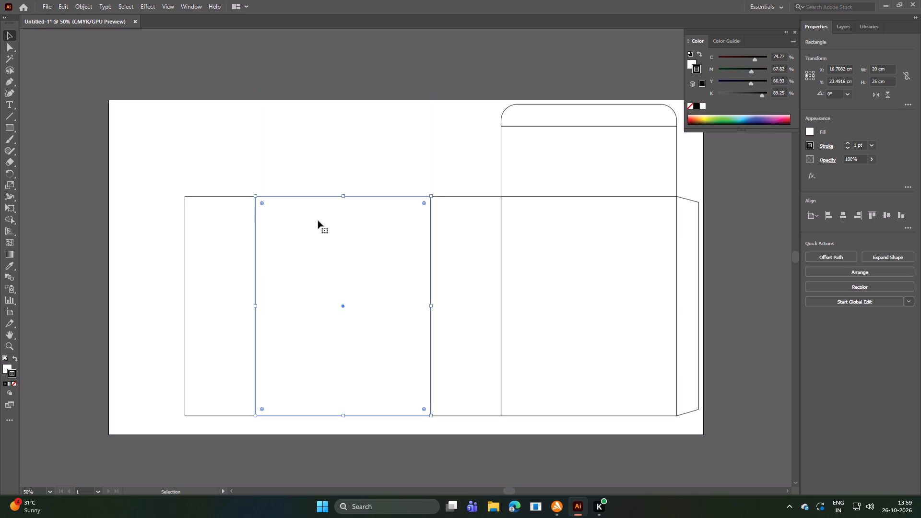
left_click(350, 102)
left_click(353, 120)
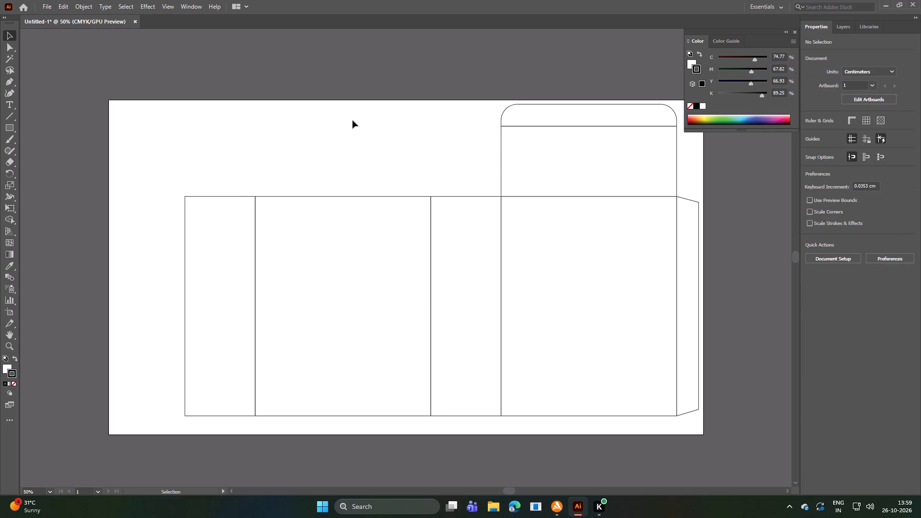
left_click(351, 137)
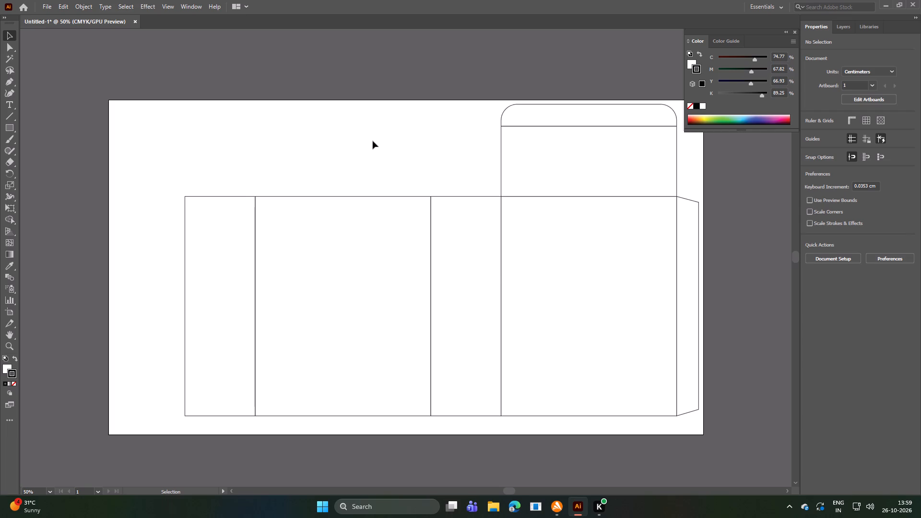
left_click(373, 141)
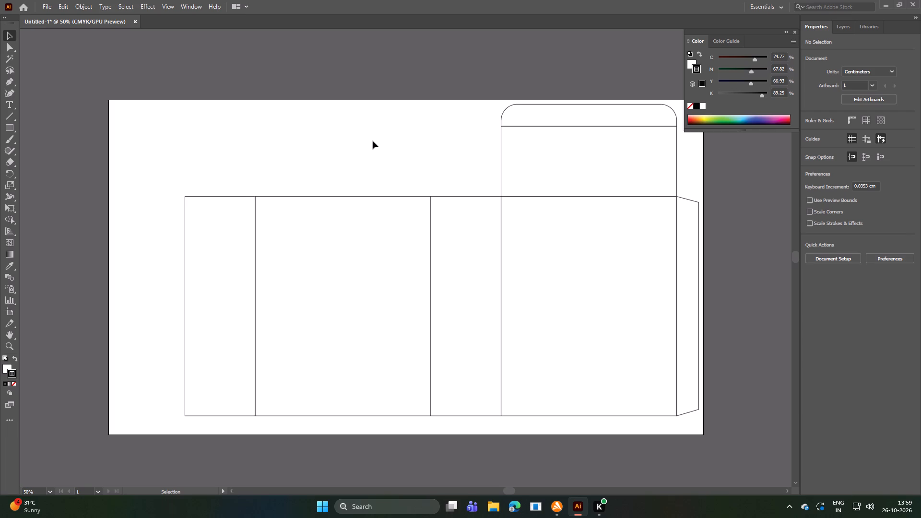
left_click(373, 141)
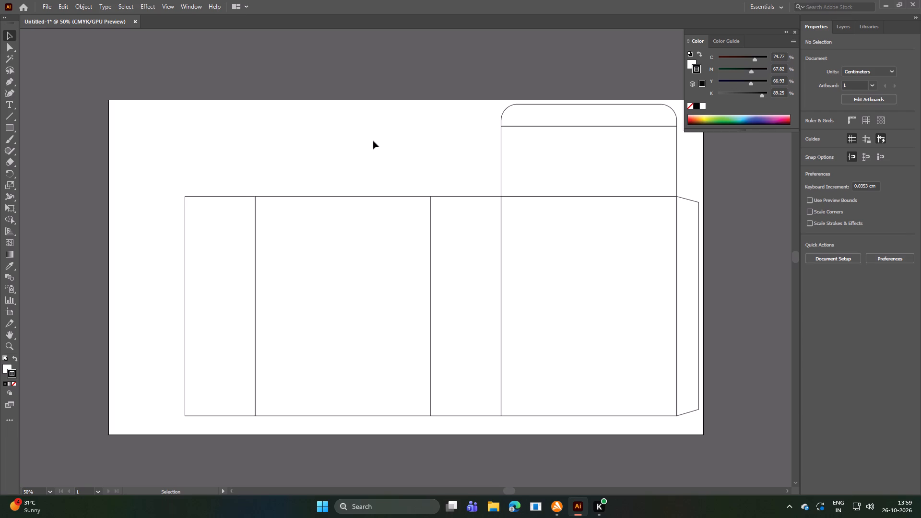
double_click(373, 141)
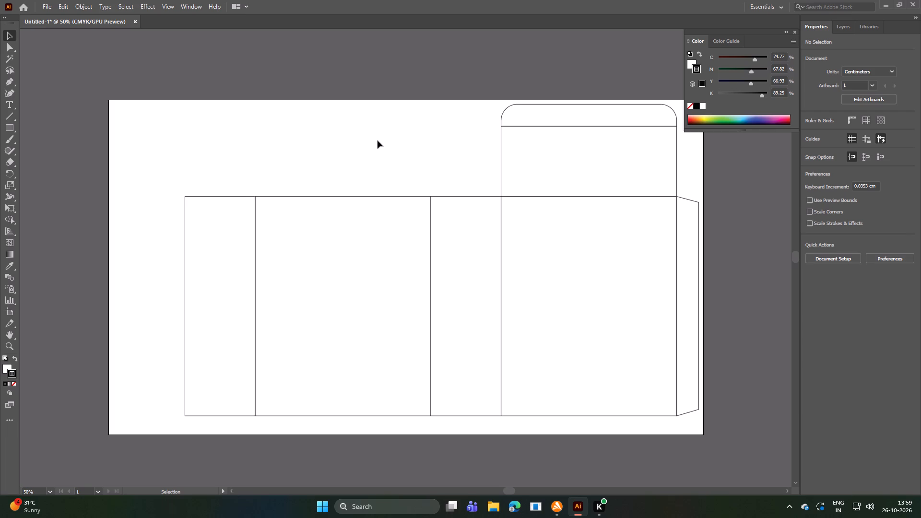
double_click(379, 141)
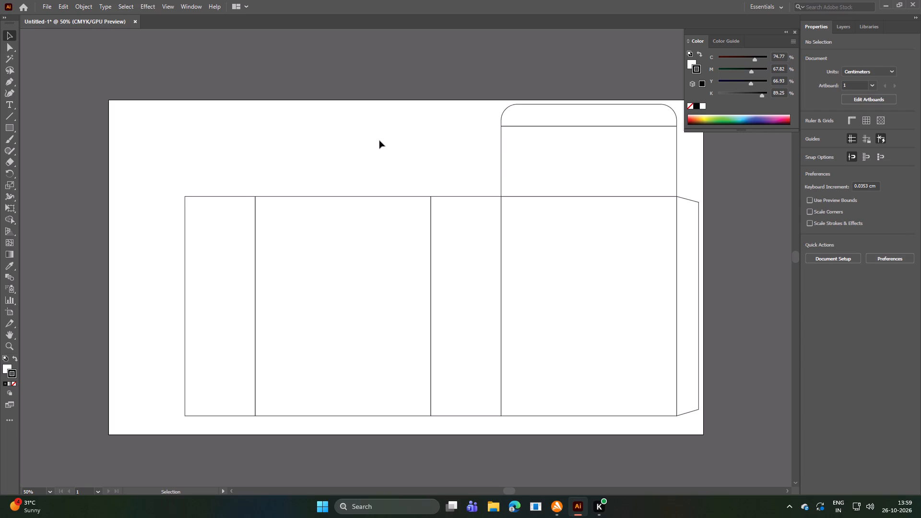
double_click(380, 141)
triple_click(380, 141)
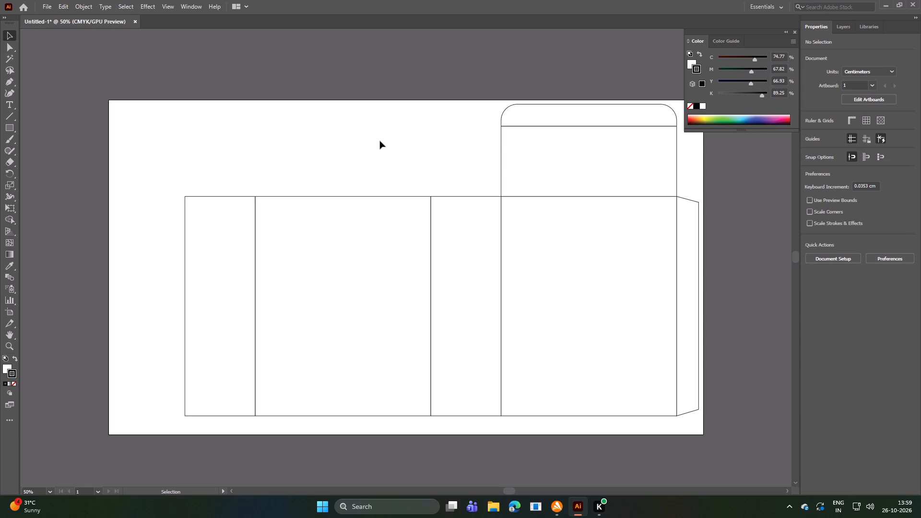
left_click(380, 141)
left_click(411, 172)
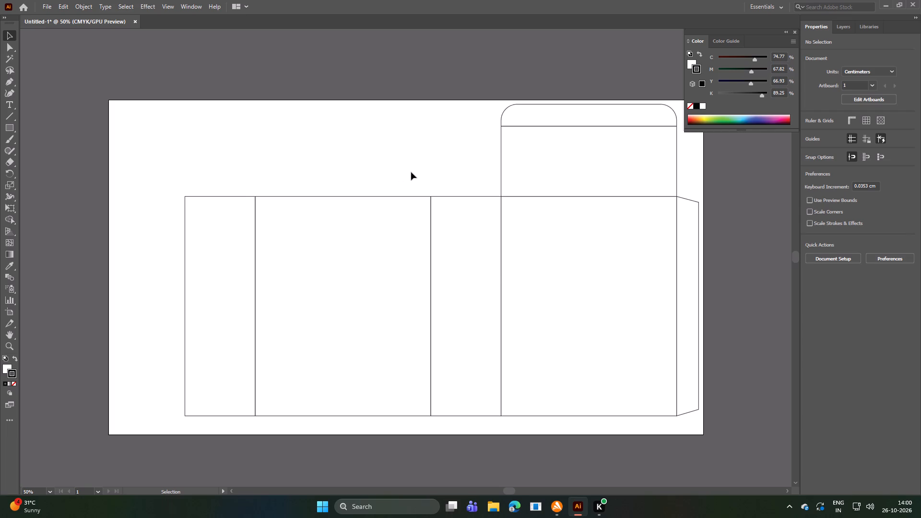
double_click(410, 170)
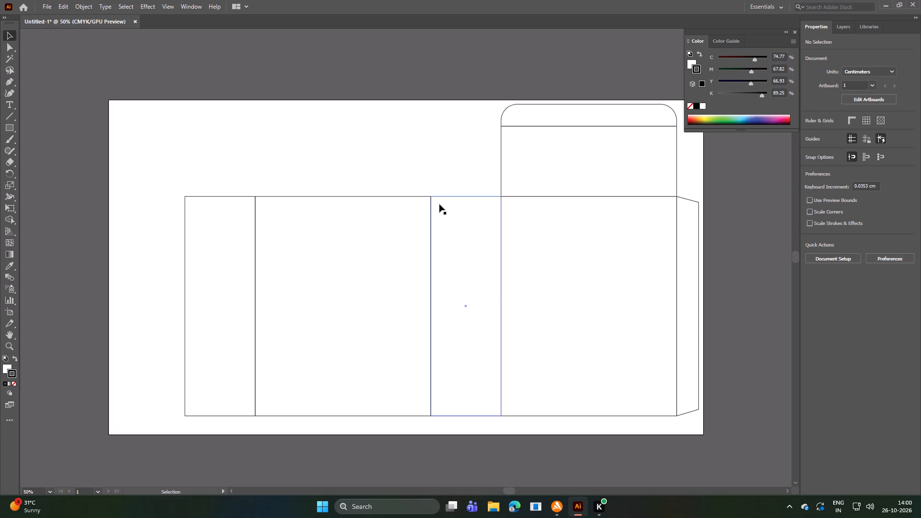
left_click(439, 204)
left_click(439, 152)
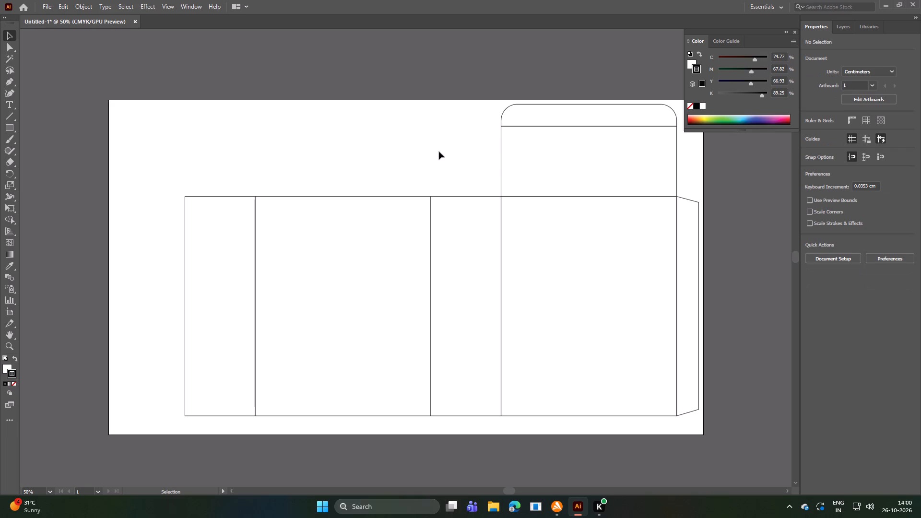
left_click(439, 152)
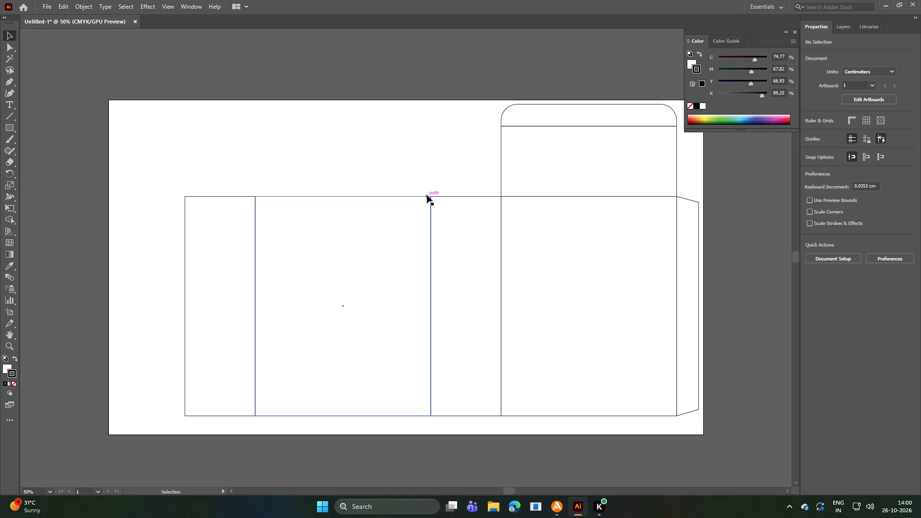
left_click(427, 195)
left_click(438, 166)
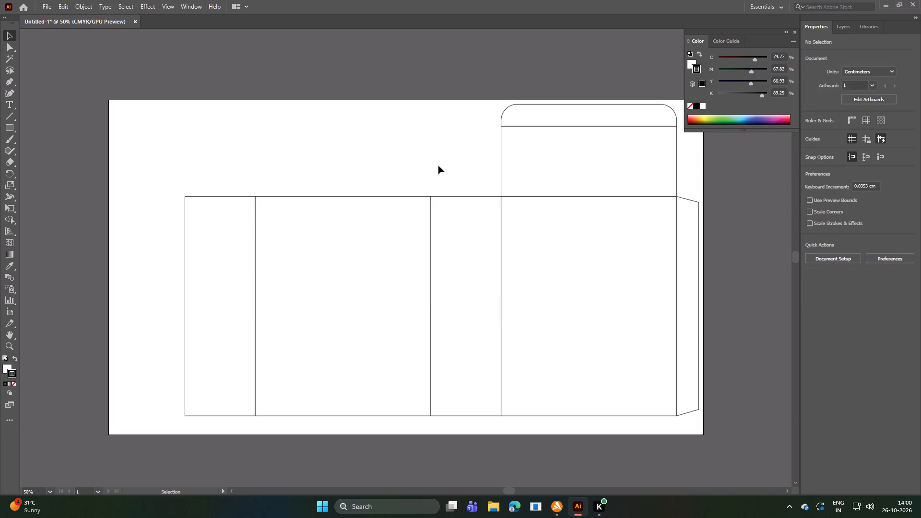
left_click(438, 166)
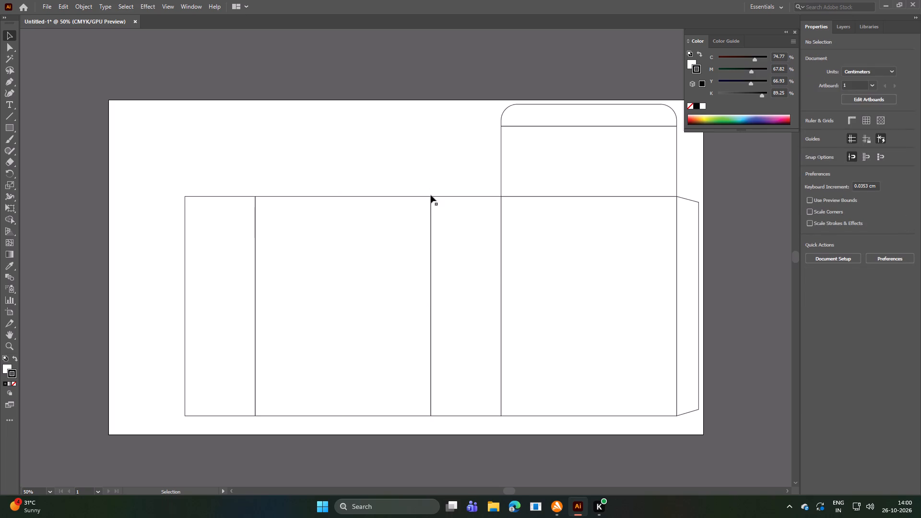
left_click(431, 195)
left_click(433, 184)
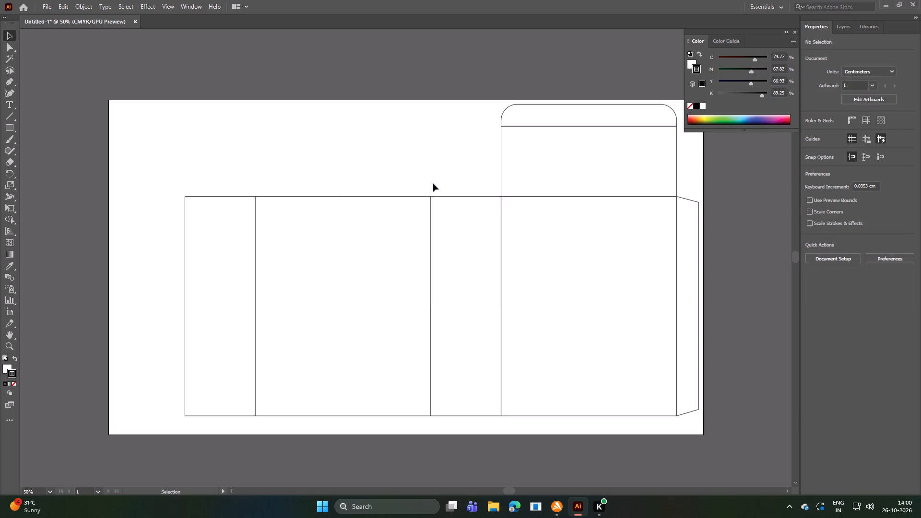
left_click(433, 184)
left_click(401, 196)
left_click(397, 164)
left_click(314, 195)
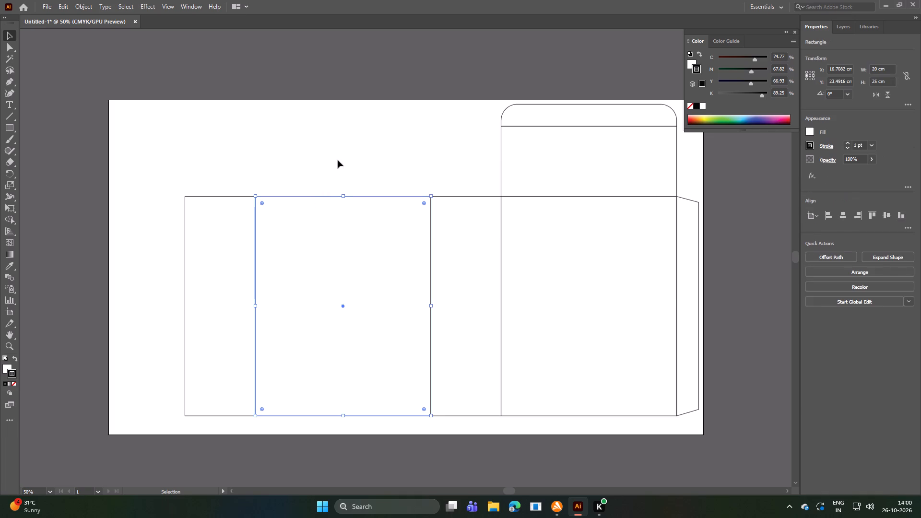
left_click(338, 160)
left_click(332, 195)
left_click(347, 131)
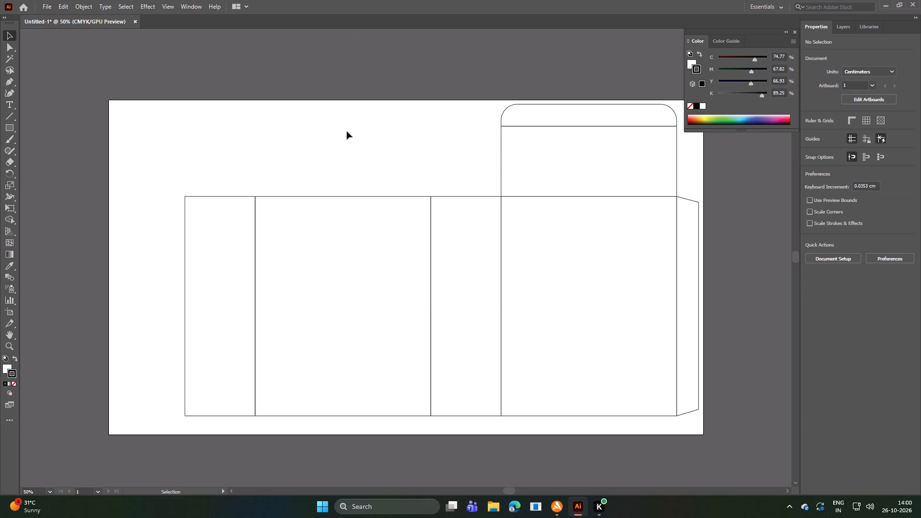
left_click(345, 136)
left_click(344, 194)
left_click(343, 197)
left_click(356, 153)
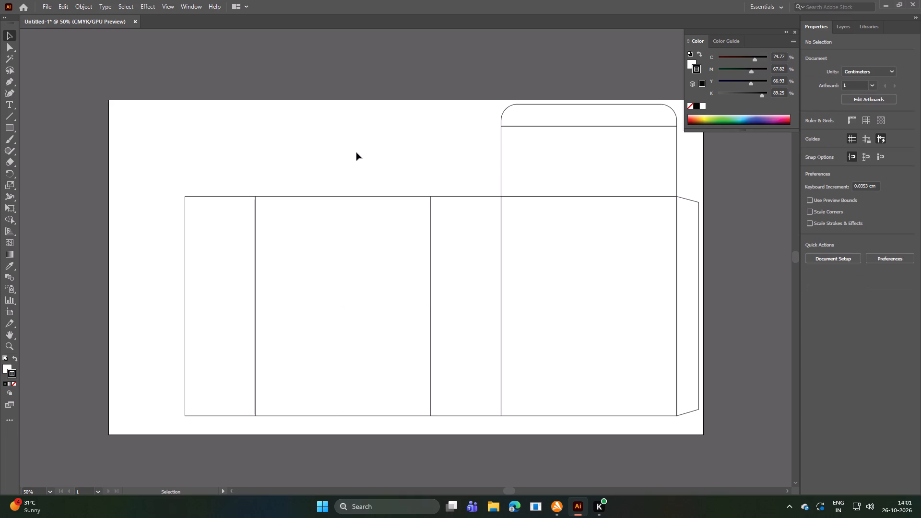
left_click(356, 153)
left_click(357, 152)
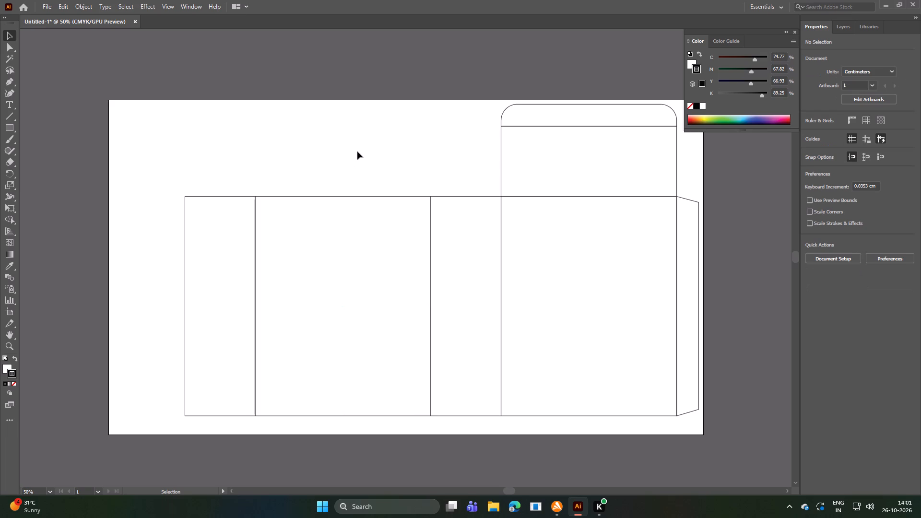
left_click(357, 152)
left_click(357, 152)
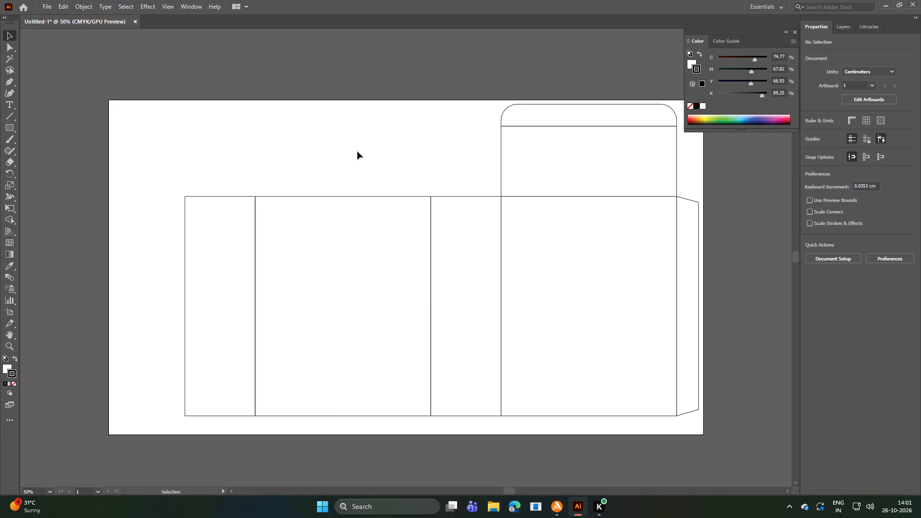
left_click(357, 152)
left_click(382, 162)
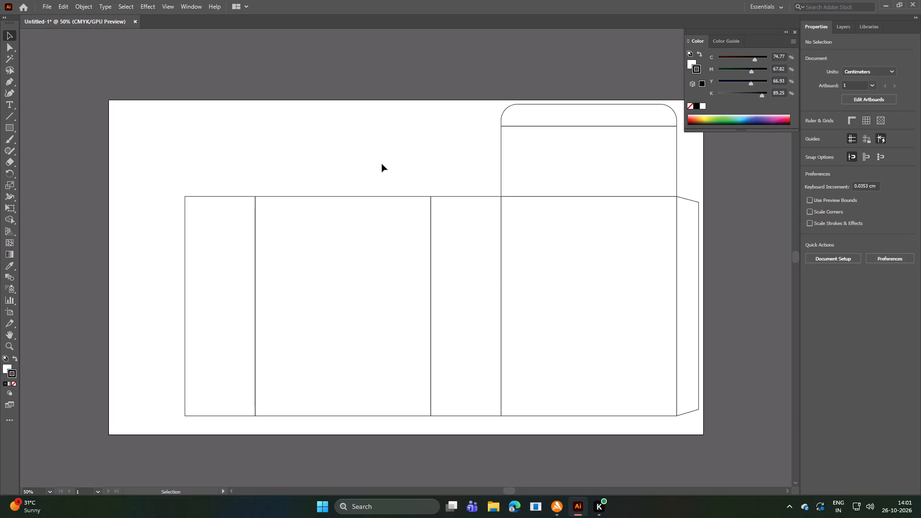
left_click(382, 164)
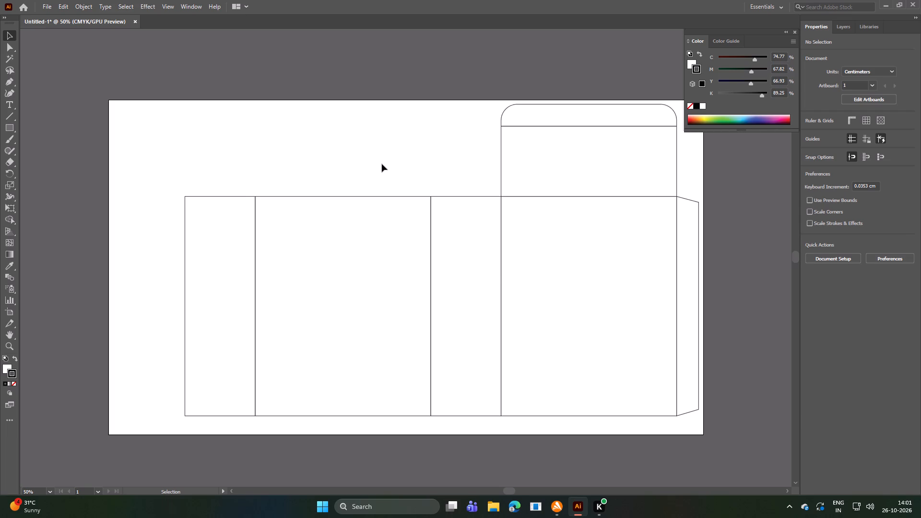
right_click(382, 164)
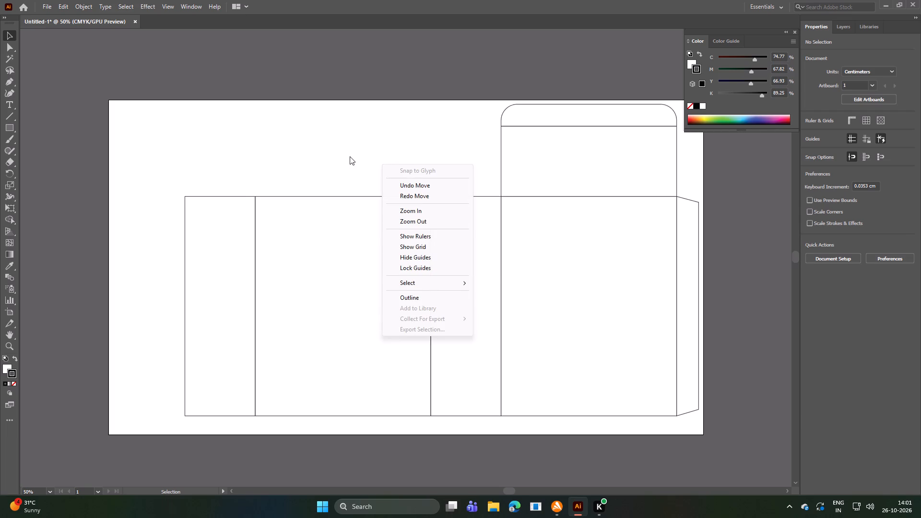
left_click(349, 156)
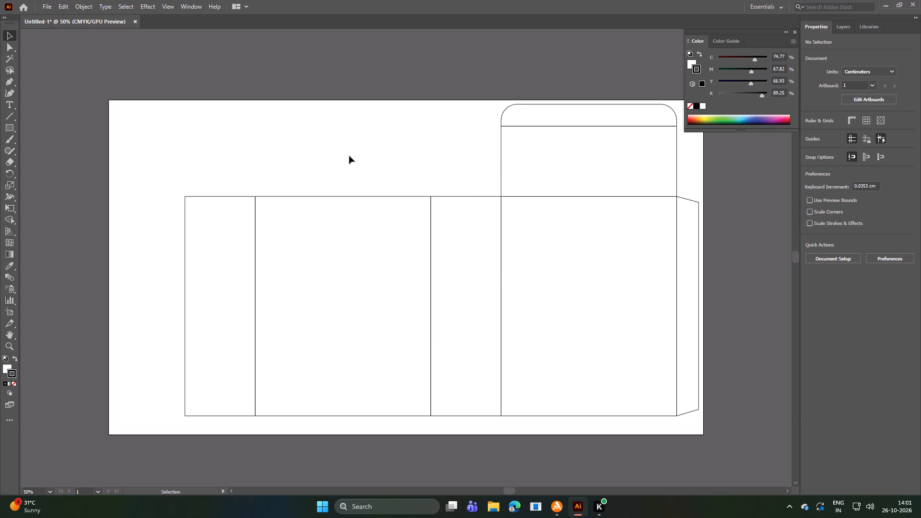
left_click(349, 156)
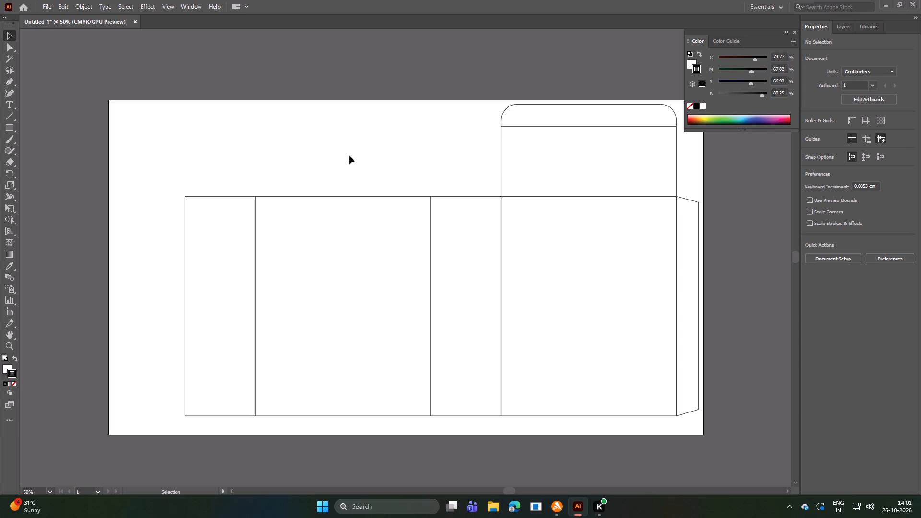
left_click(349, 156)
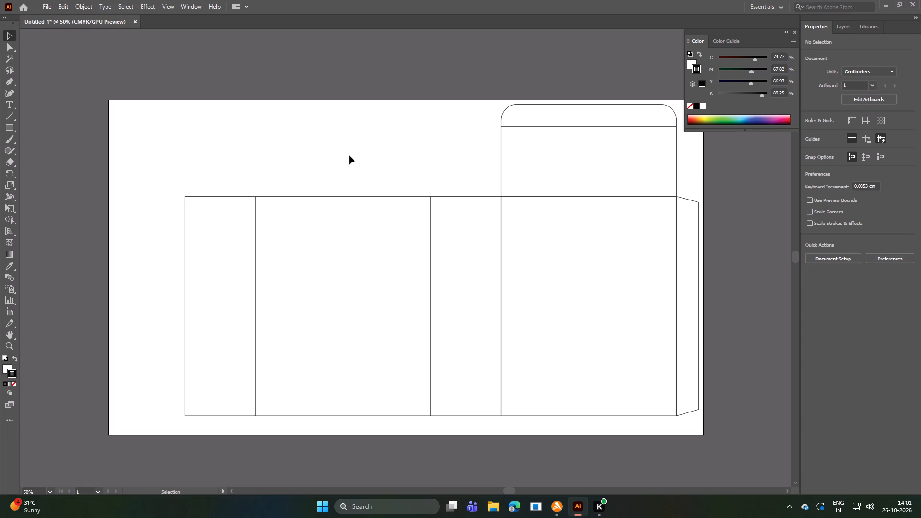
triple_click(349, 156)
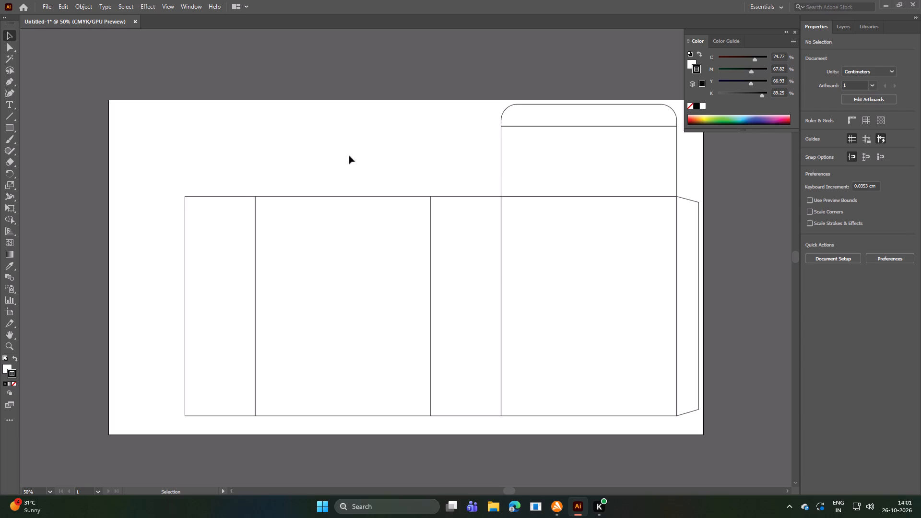
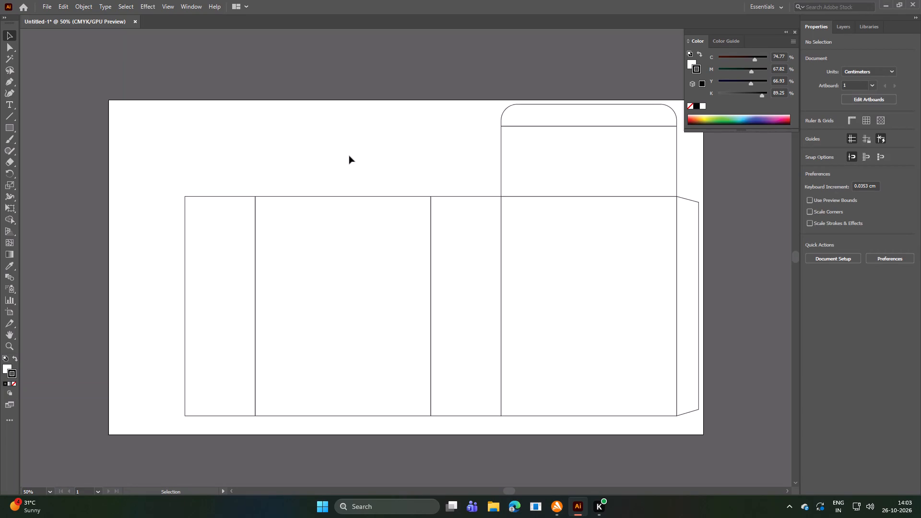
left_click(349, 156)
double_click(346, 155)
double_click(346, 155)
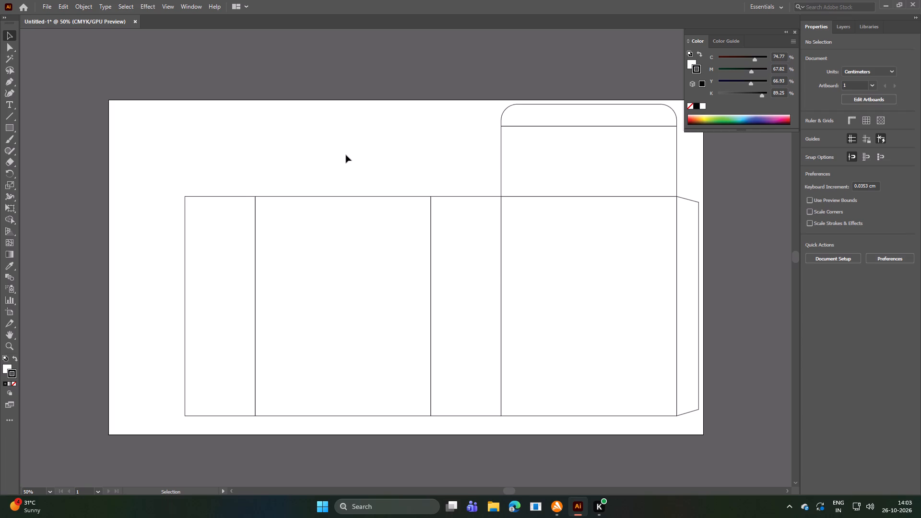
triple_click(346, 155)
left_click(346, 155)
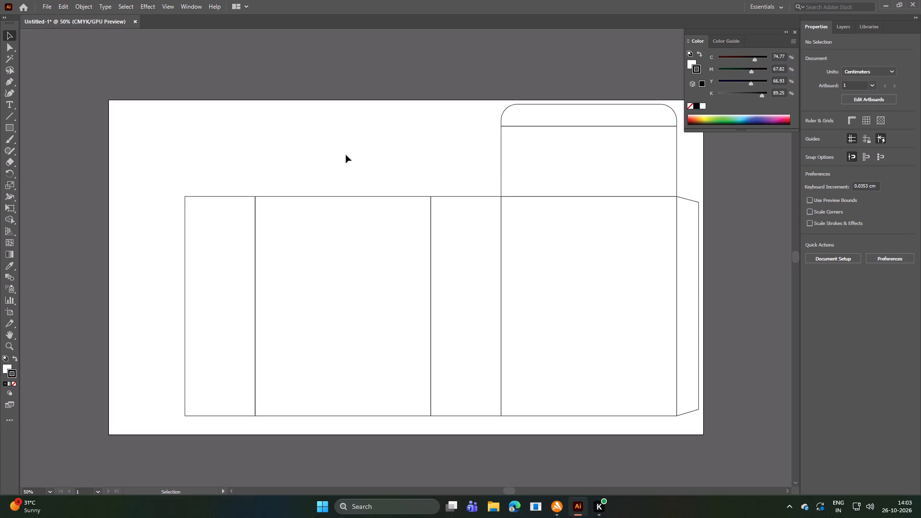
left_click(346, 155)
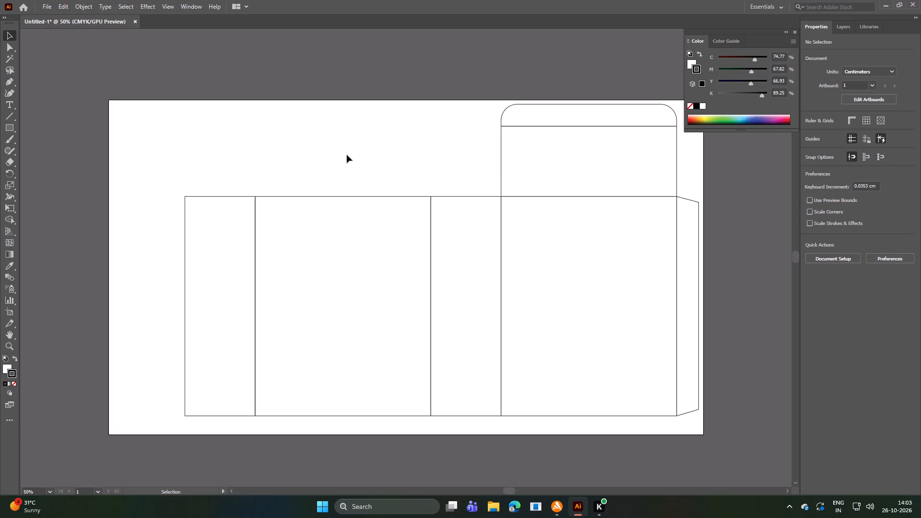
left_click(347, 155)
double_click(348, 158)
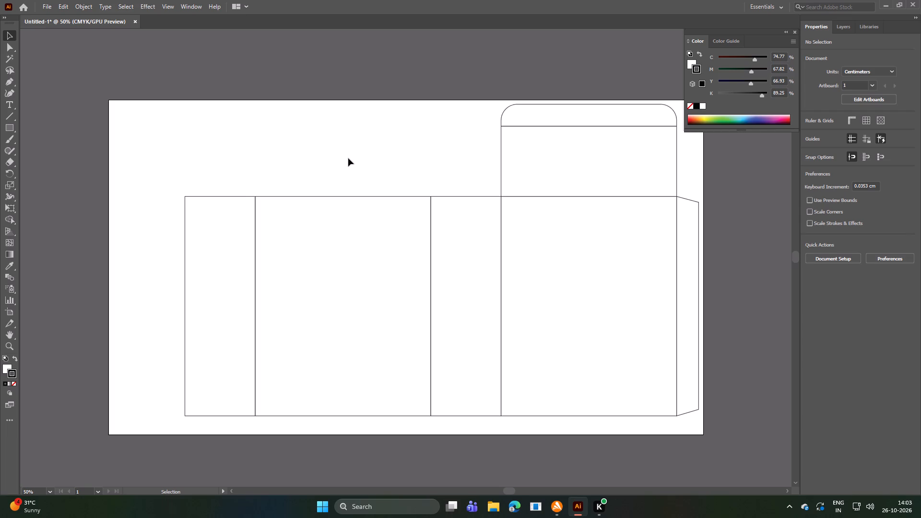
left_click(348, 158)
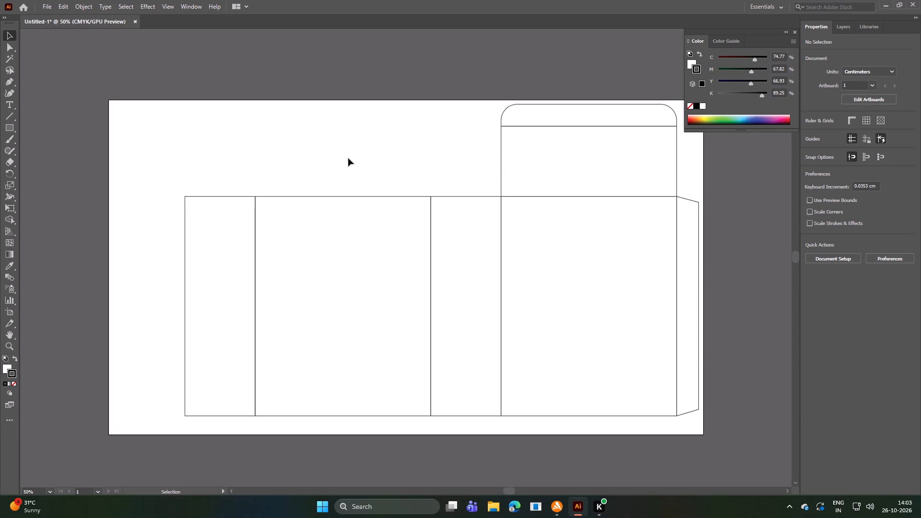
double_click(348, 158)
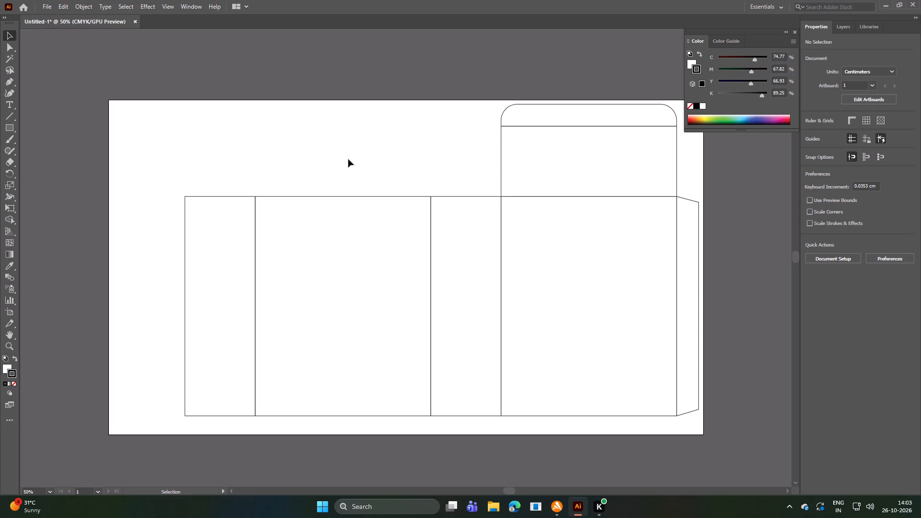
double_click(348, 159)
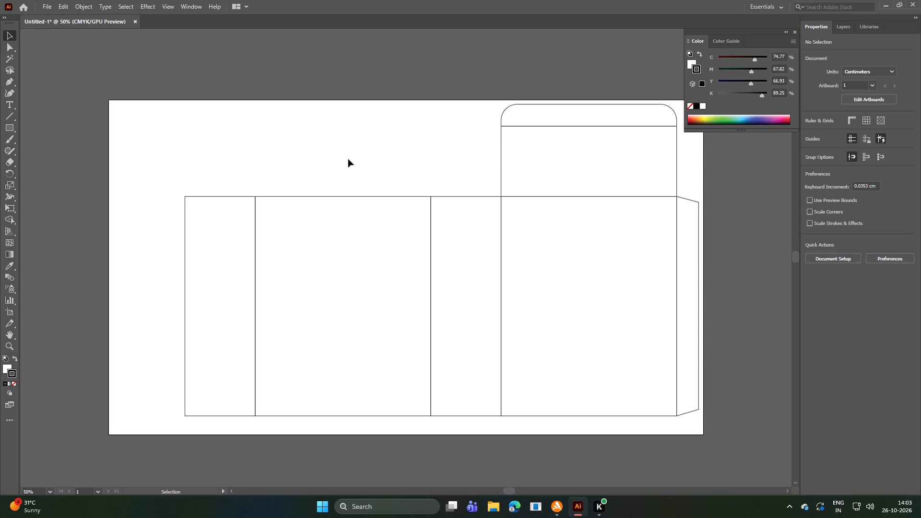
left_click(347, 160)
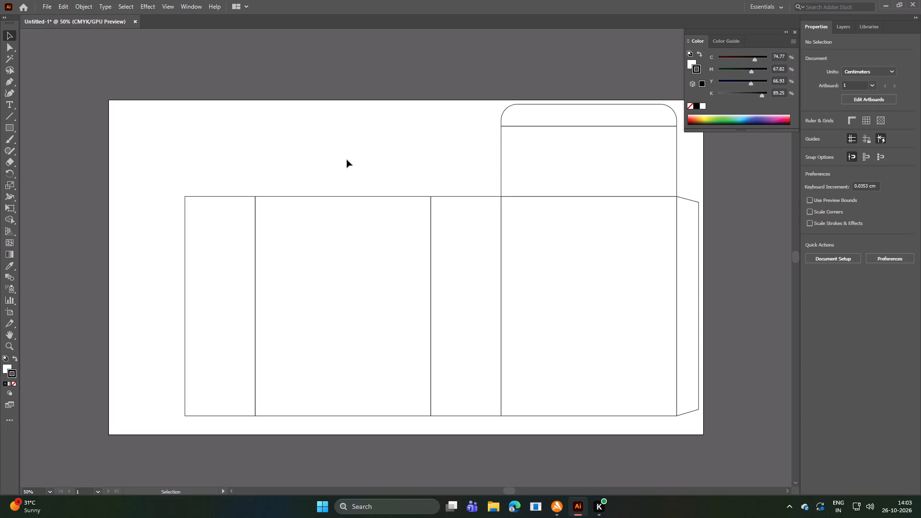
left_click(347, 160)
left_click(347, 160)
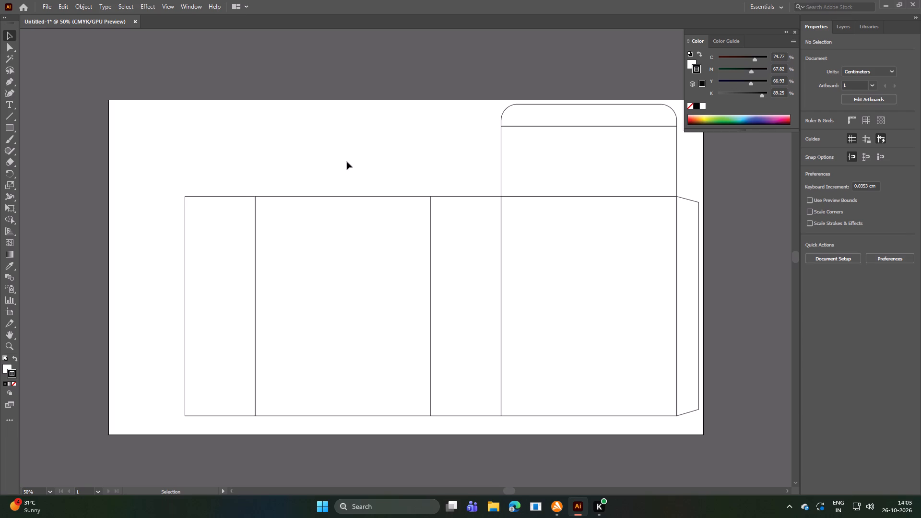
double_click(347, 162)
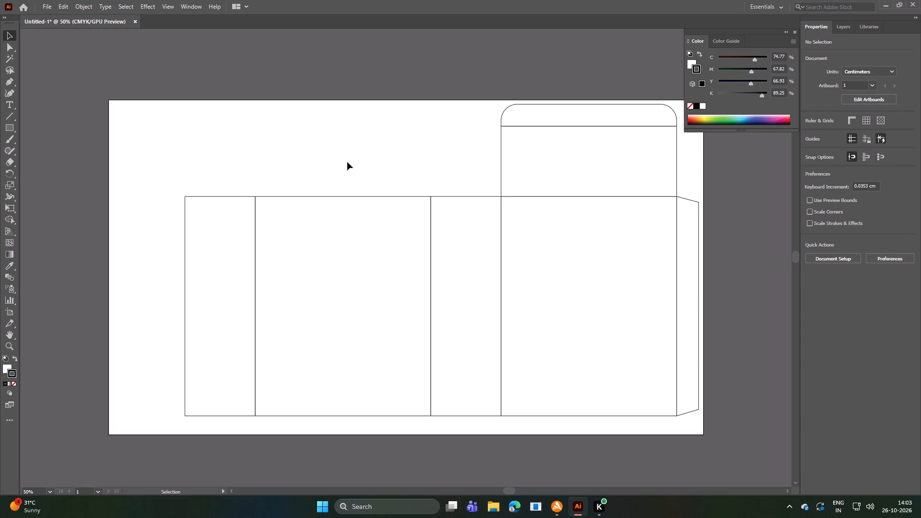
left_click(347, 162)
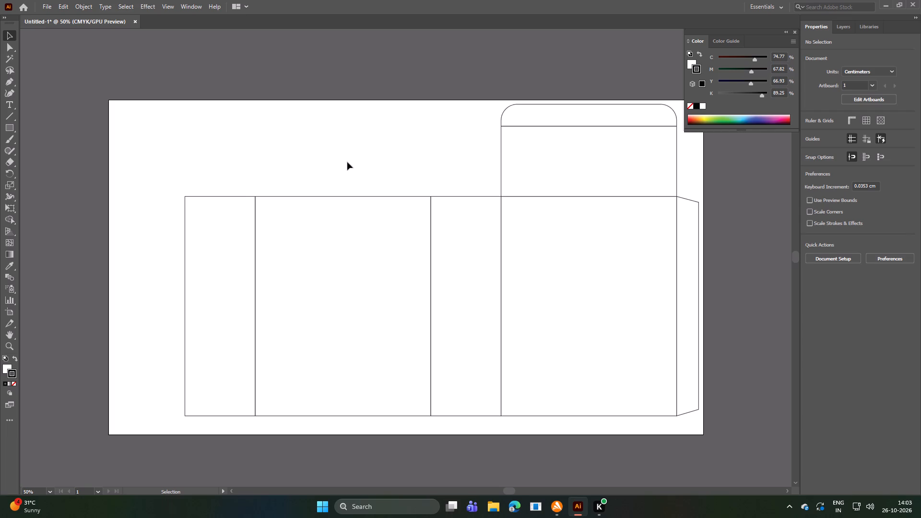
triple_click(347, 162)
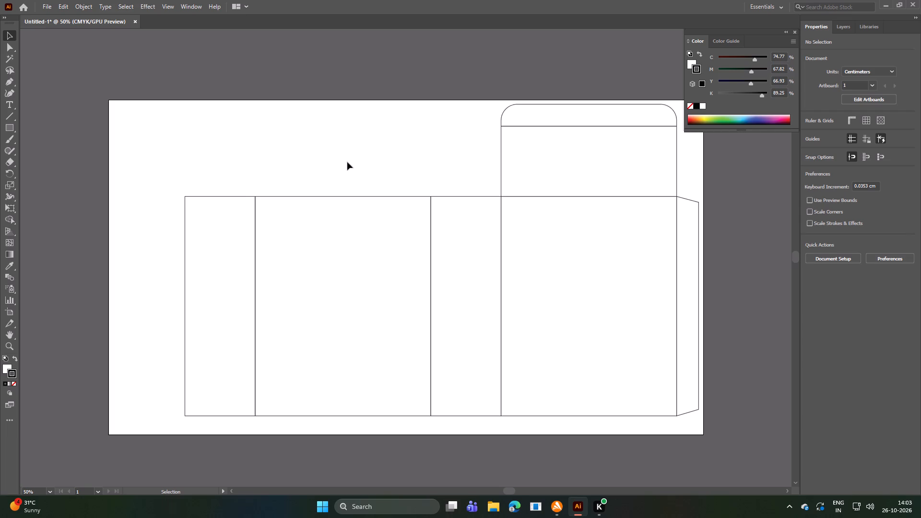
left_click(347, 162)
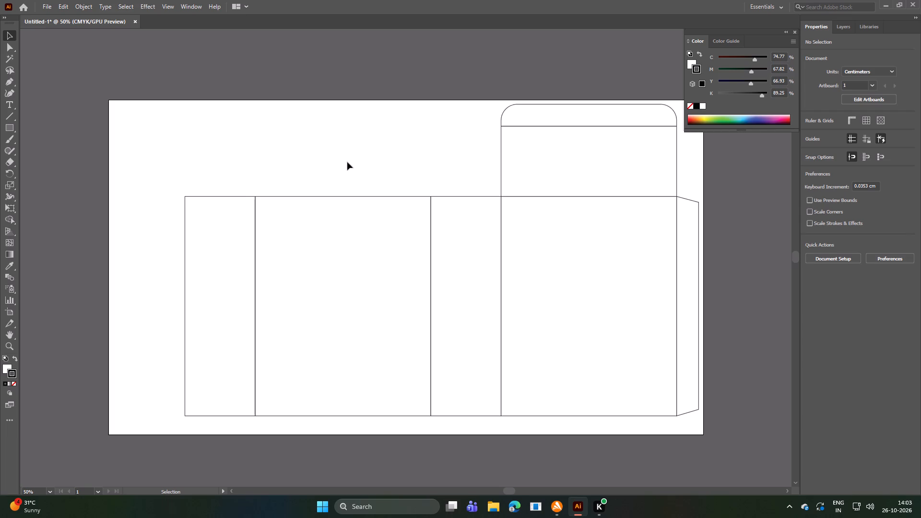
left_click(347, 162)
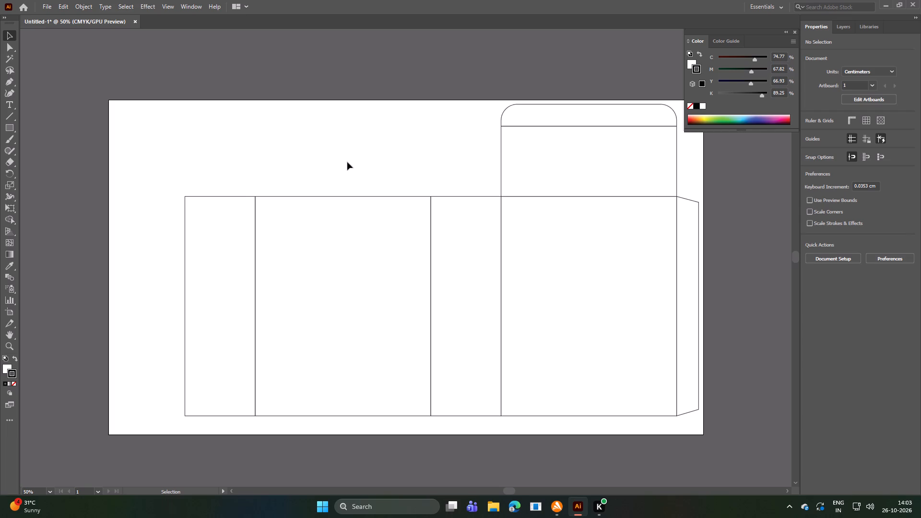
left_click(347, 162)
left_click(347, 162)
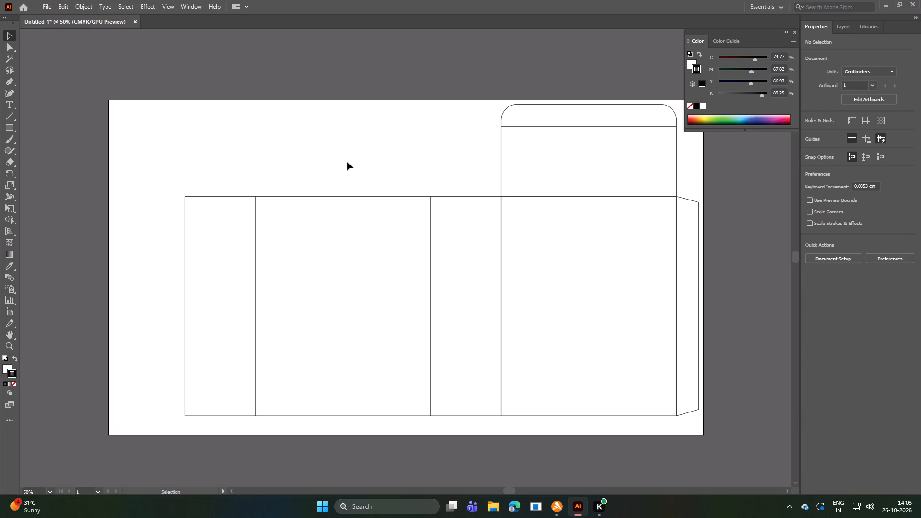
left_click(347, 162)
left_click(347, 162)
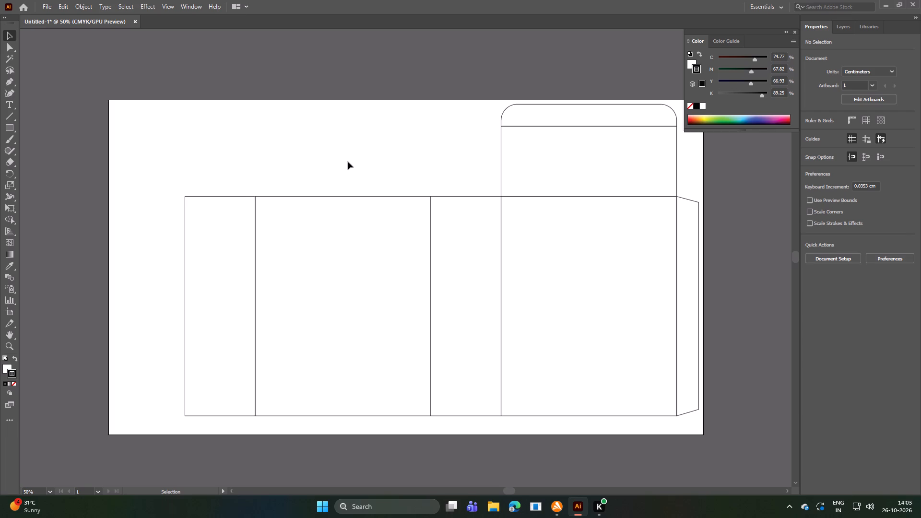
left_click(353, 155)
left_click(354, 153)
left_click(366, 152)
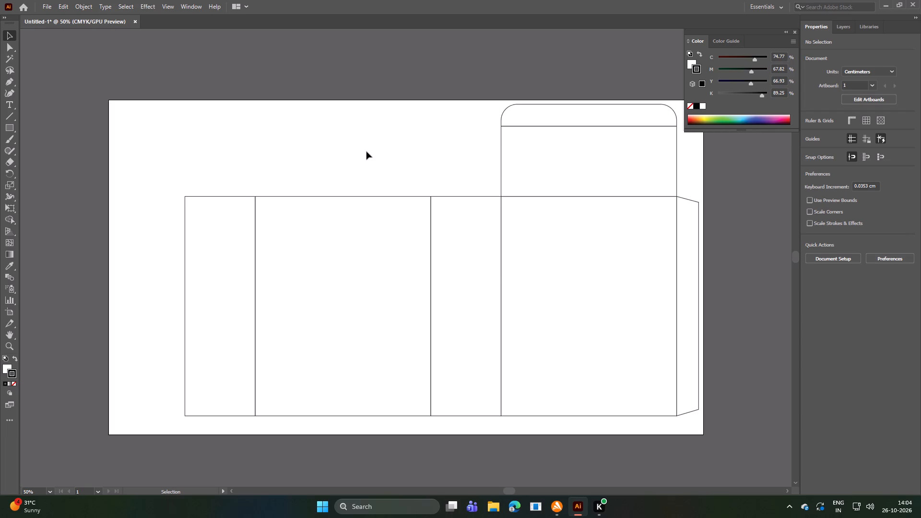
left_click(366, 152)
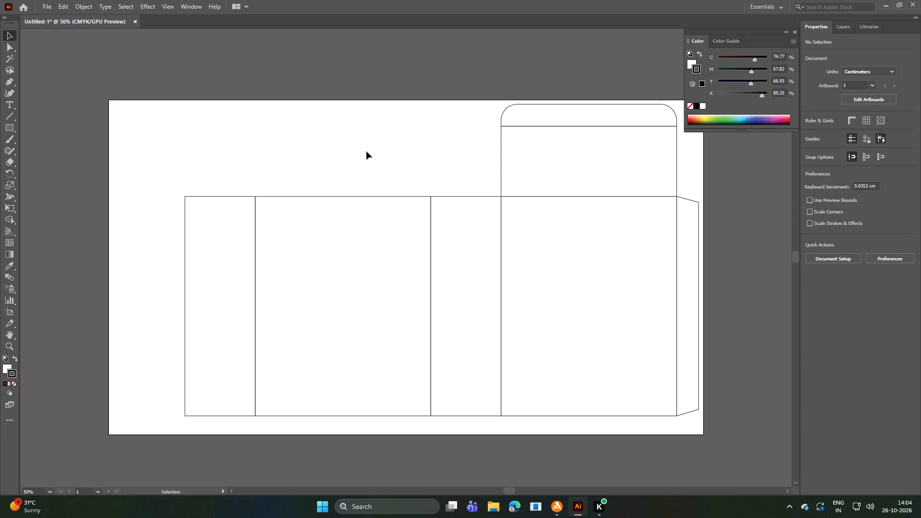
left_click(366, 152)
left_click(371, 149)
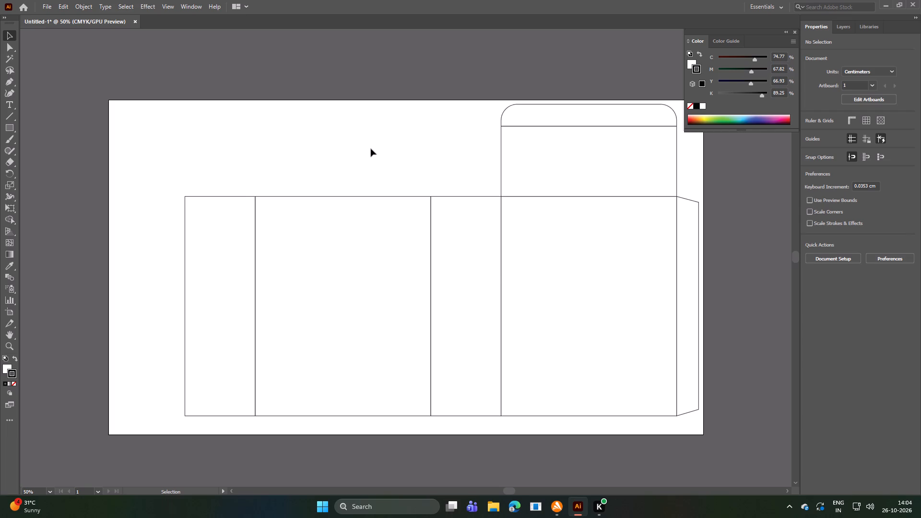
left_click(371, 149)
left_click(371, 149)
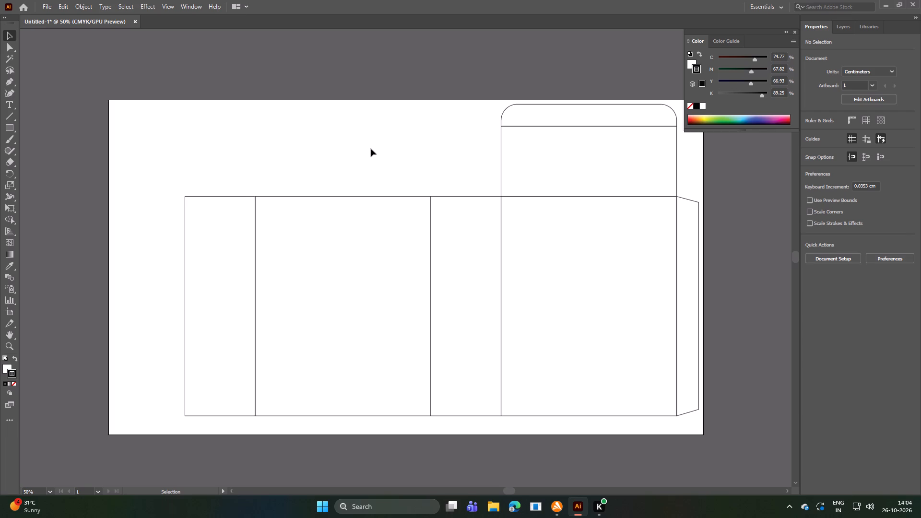